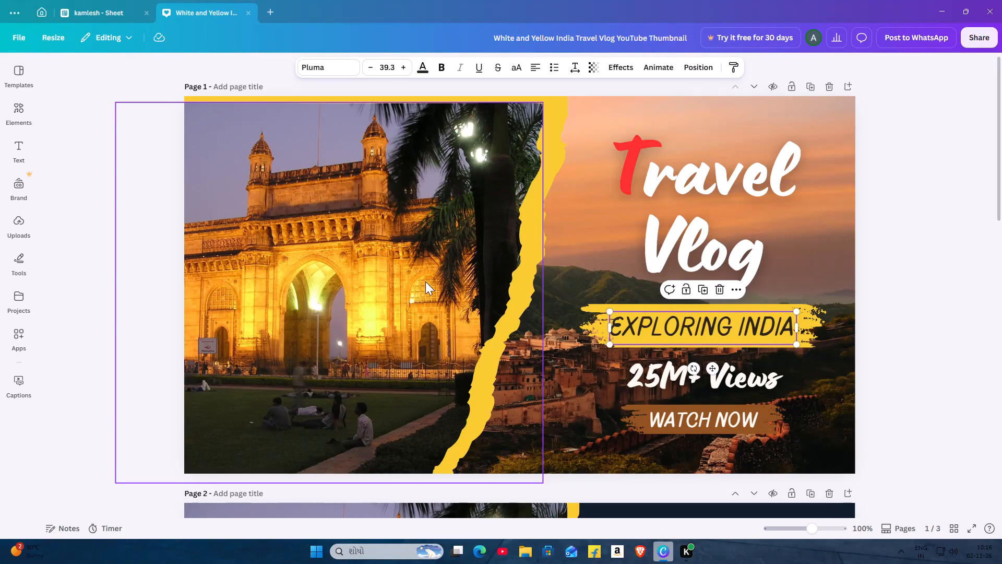
Copy page 1's sunset fort background image and paste it as the background of page 2.
scroll(571, 334, down, 3)
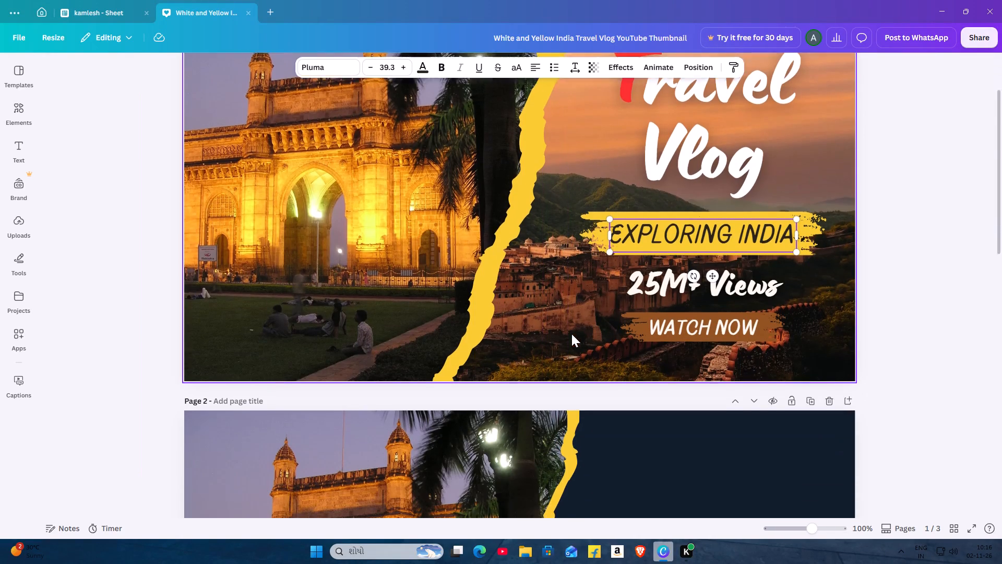
scroll(571, 334, down, 2)
right_click(594, 166)
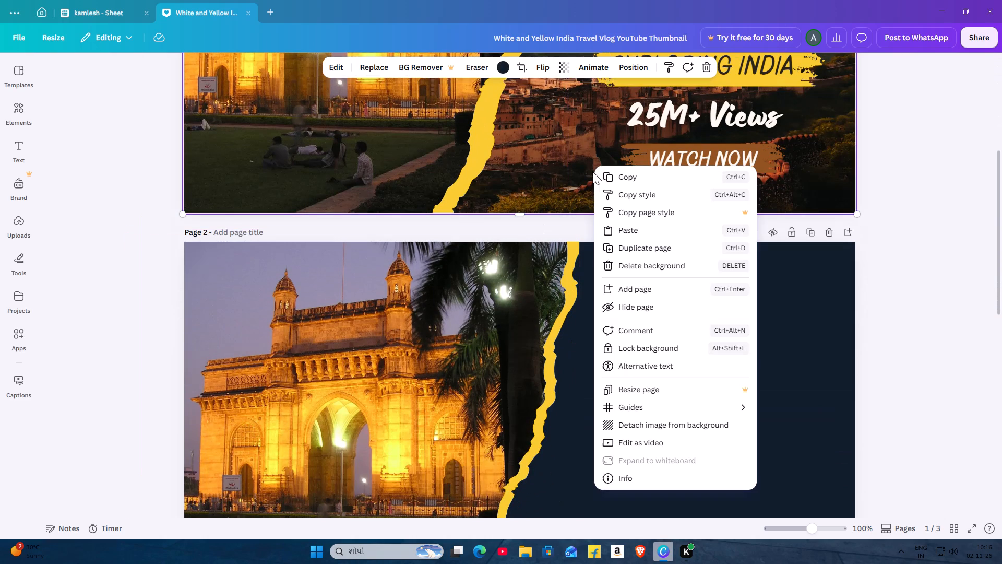
click(554, 181)
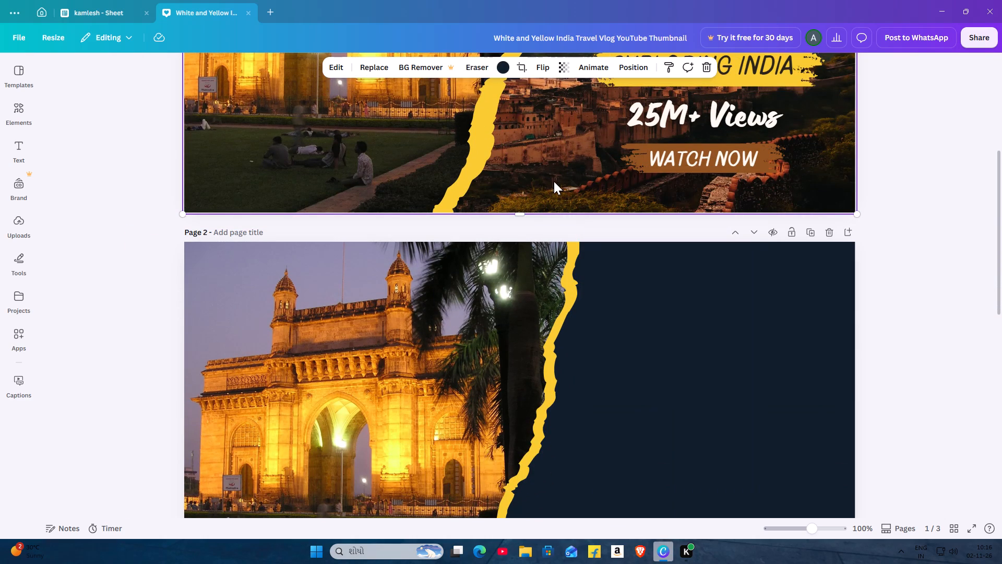
scroll(554, 181, up, 5)
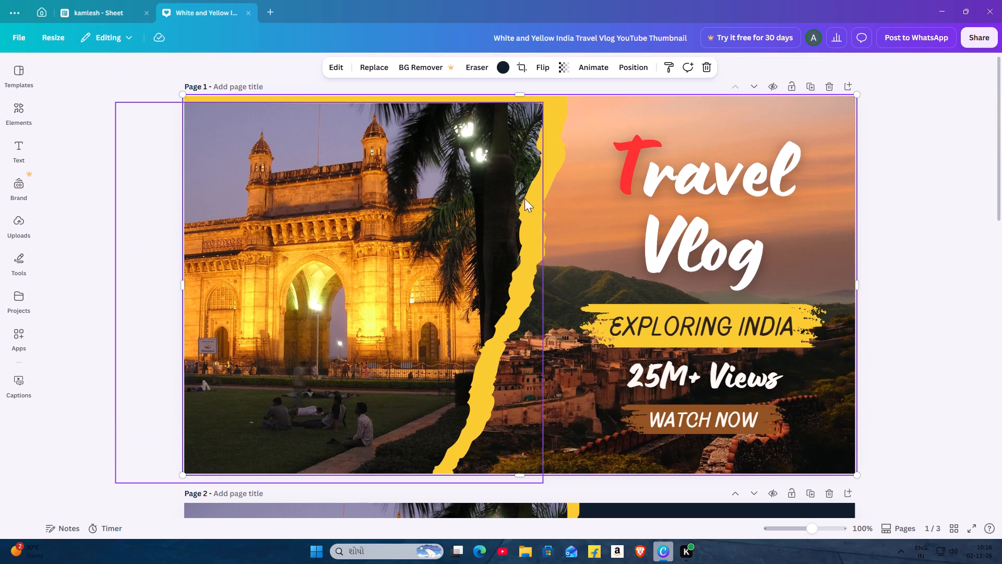
click(483, 157)
click(578, 221)
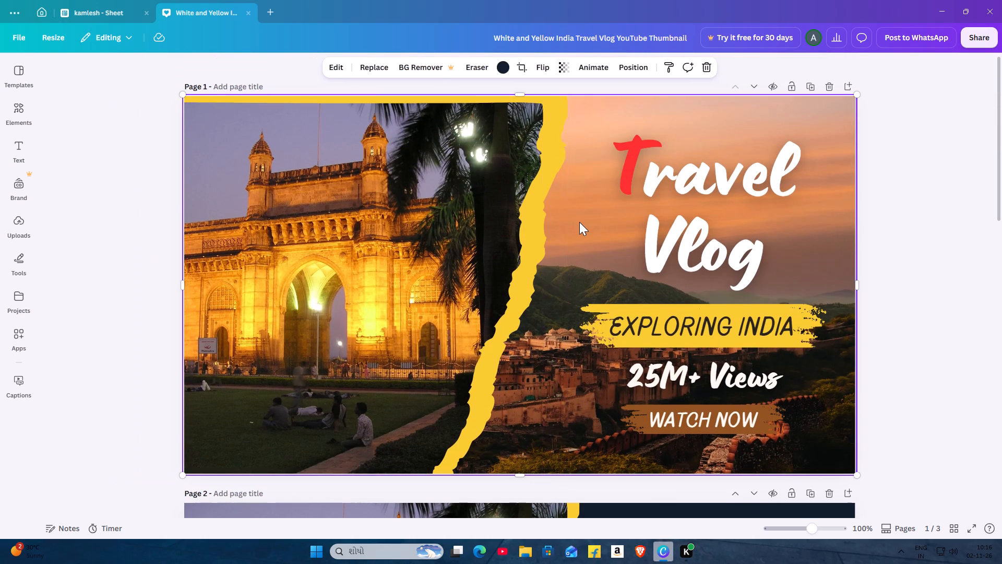
right_click(579, 222)
click(593, 224)
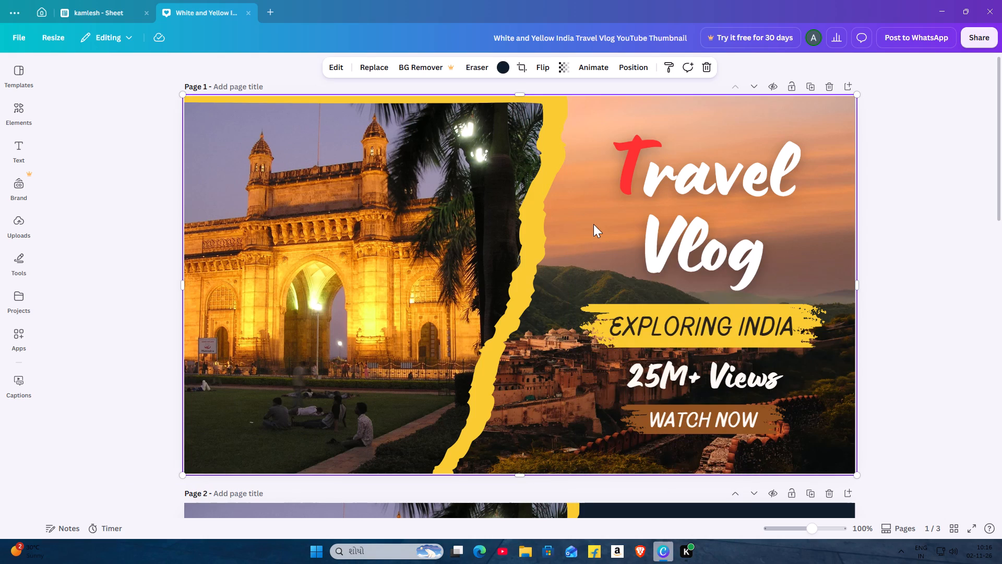
scroll(587, 232, down, 7)
right_click(611, 334)
right_click(611, 334)
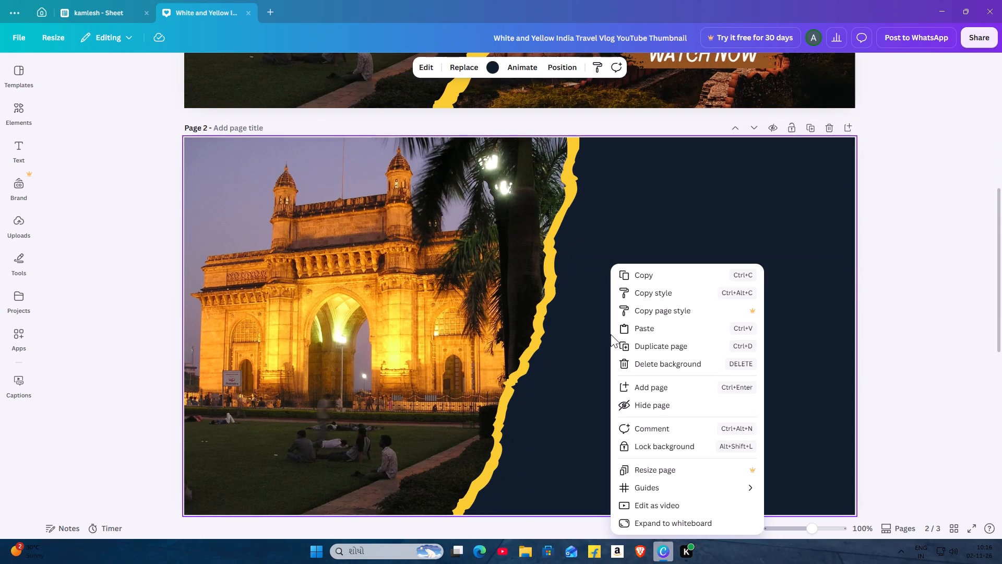
click(643, 323)
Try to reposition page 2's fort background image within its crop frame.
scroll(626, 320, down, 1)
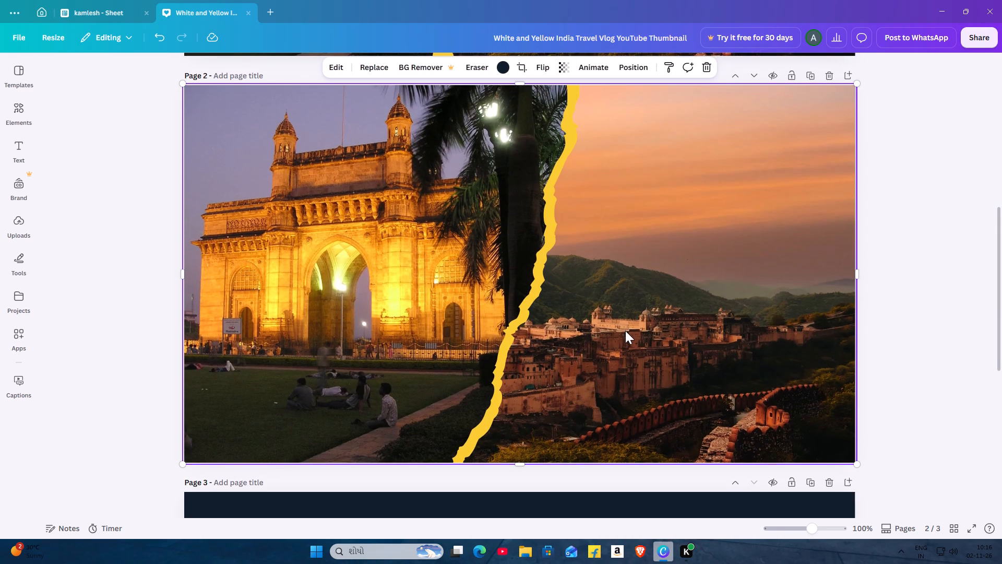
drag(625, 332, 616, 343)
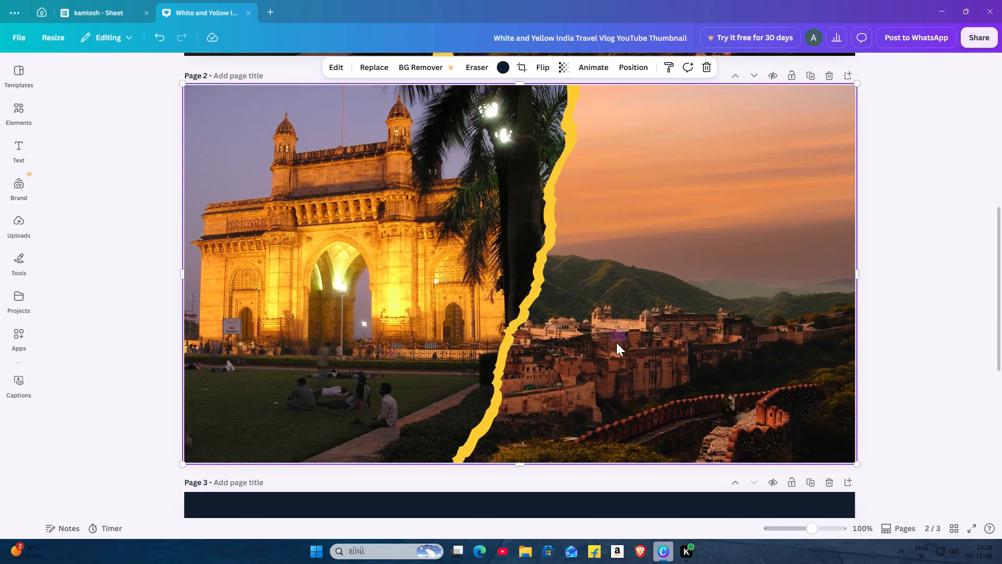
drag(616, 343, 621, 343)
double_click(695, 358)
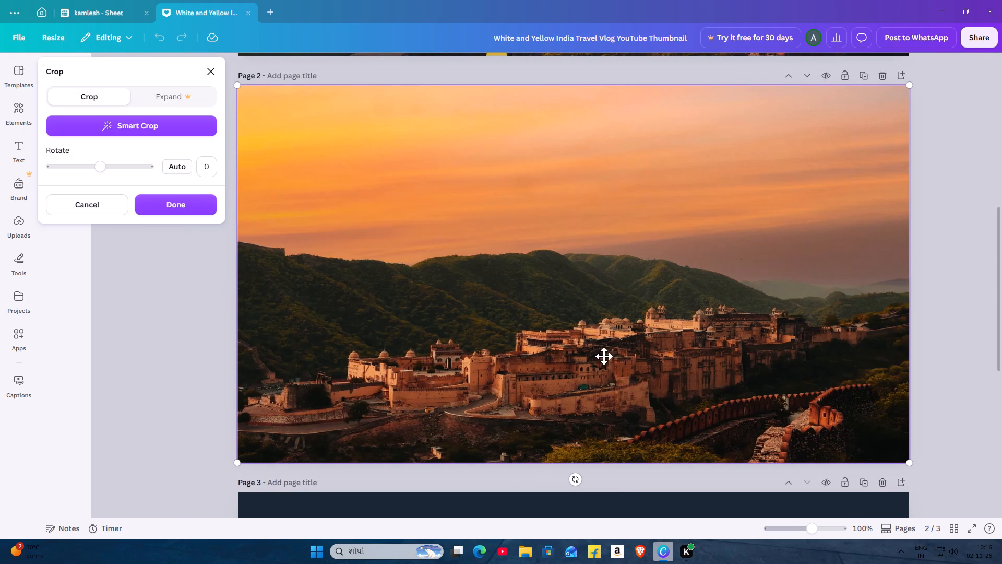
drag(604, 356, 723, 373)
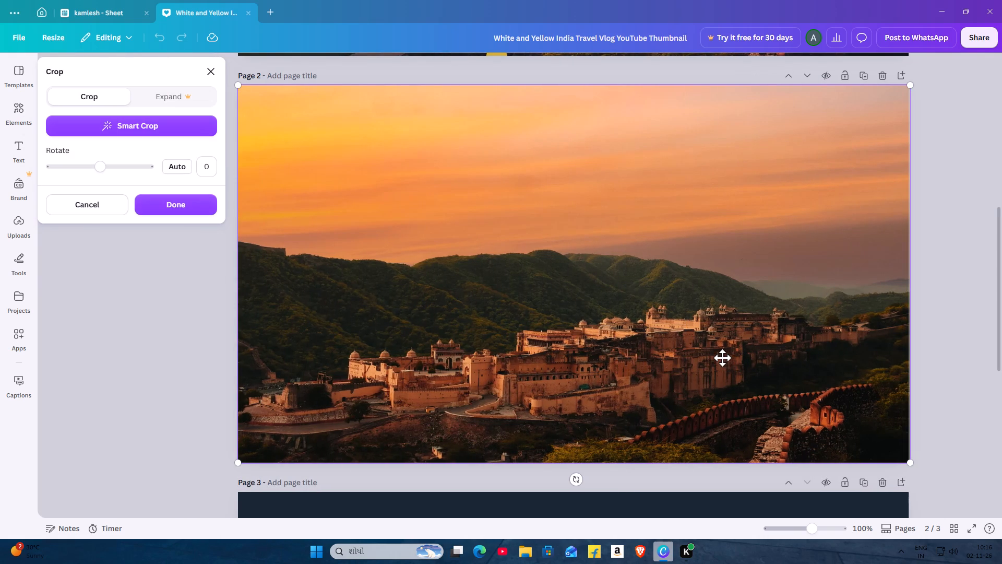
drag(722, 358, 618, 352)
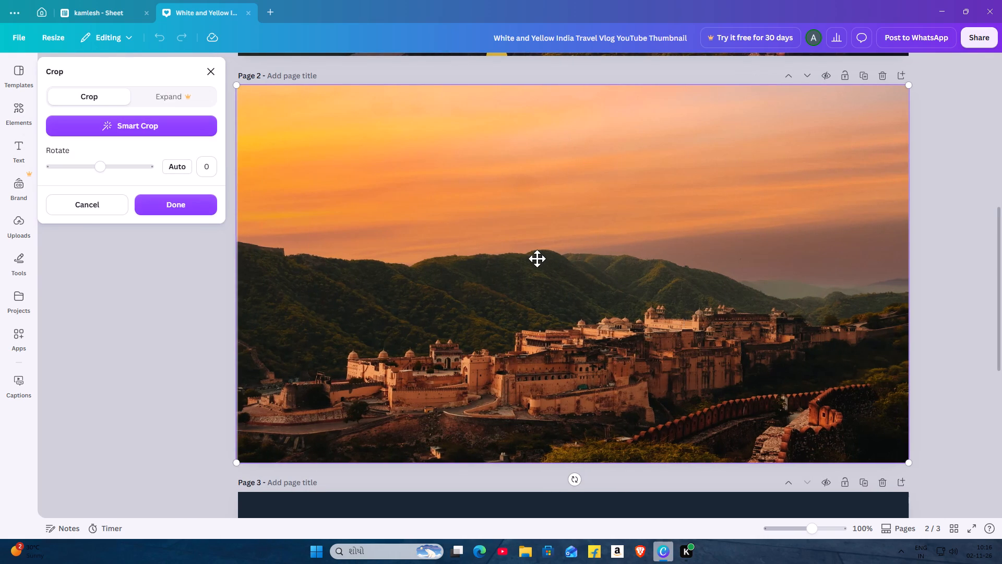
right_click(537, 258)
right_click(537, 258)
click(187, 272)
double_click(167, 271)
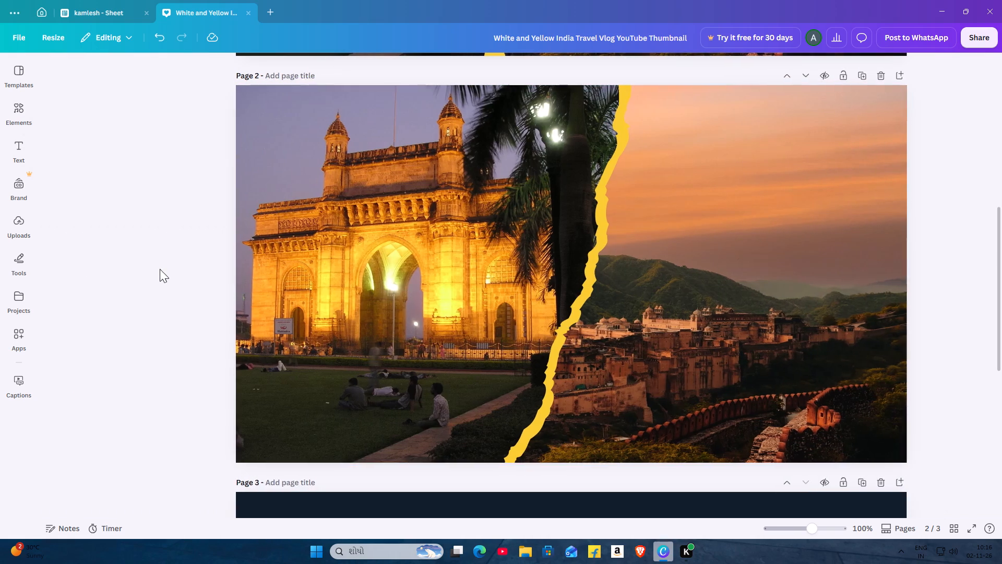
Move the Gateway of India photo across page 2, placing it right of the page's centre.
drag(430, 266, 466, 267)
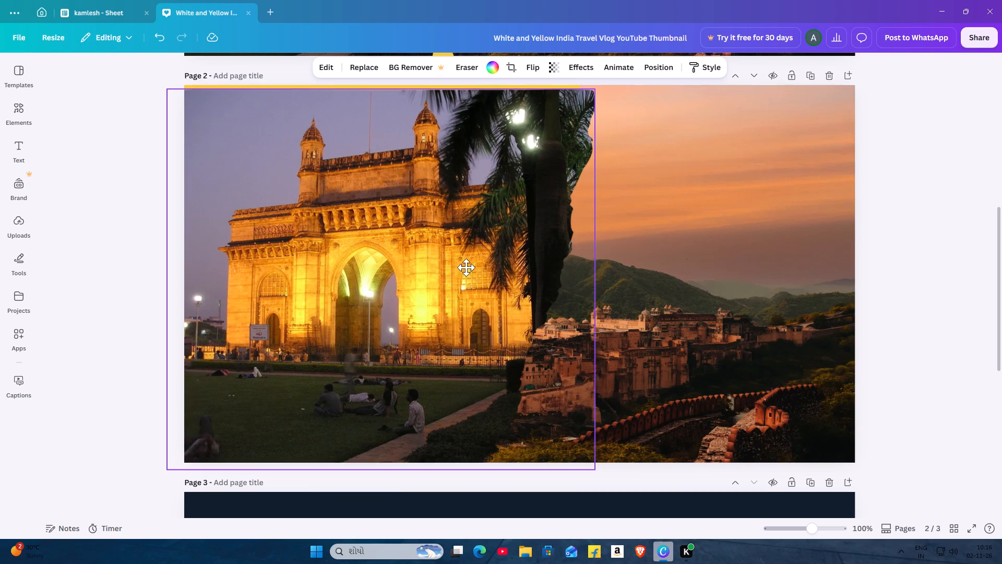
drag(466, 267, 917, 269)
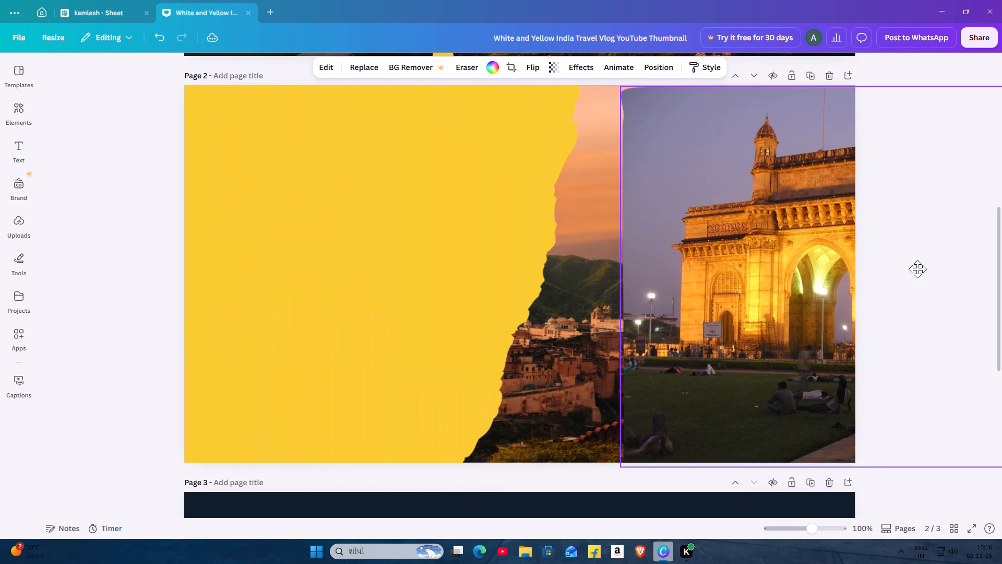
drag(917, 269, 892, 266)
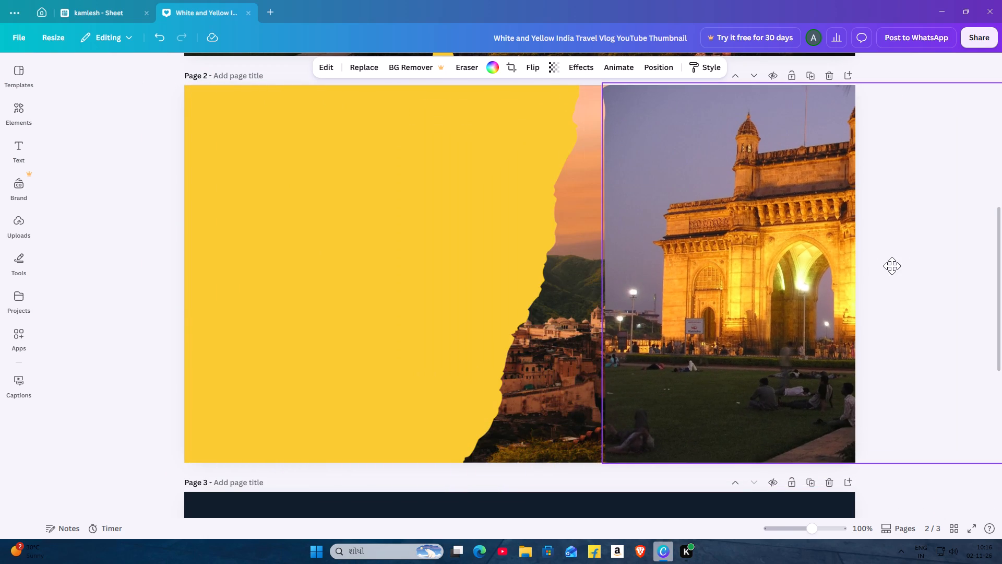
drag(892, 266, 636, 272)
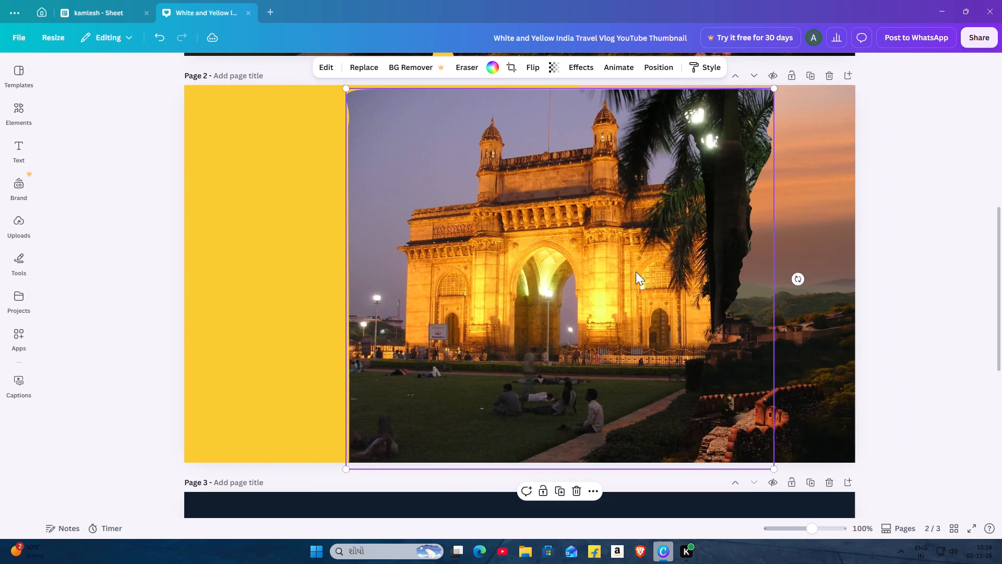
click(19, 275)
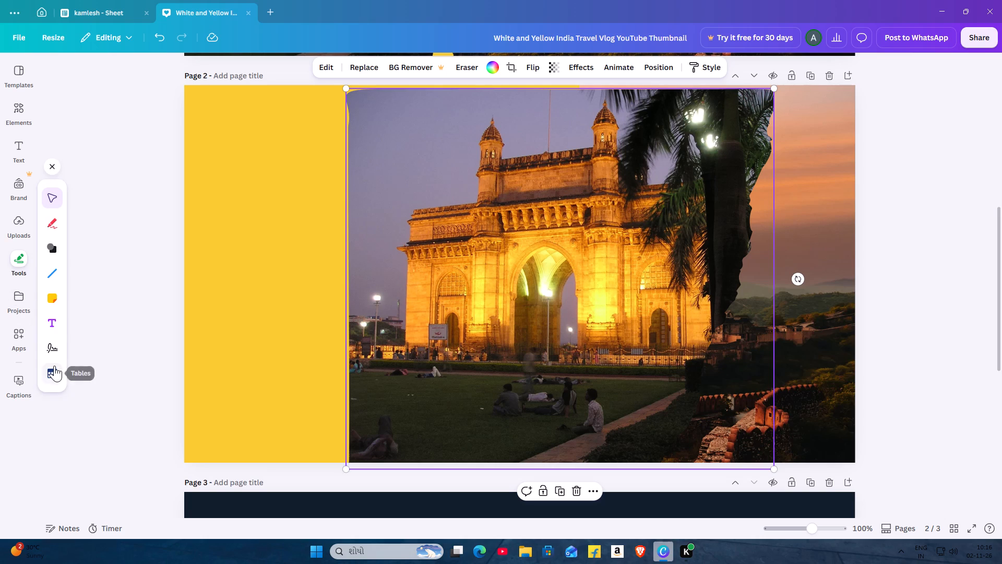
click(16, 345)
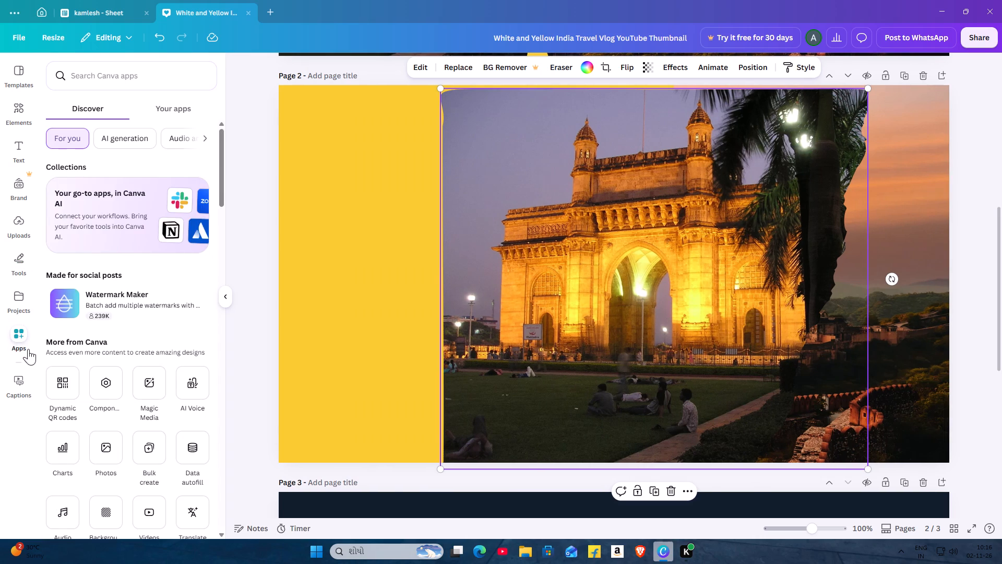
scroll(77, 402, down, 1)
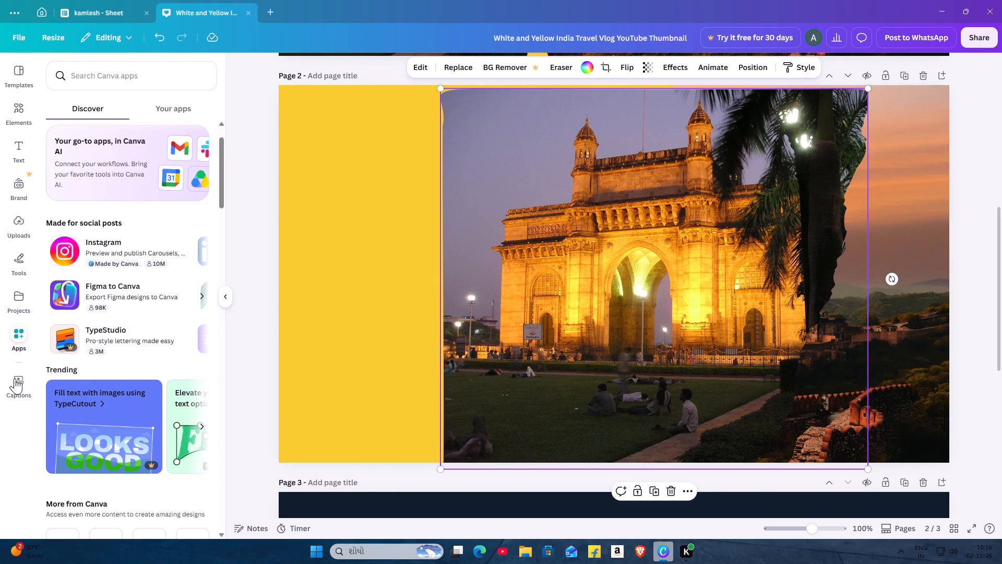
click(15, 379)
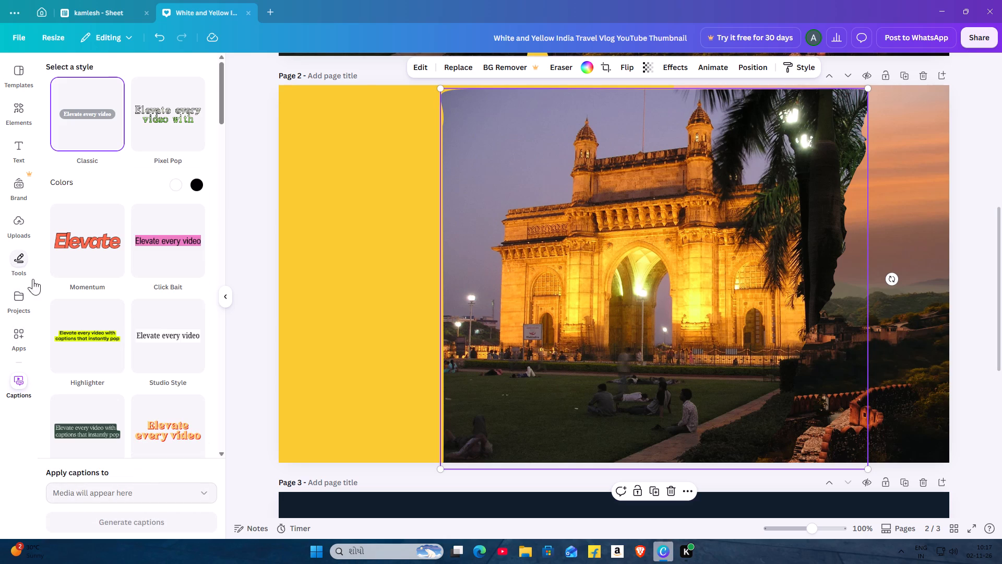
Move the Gateway of India photo back to page 2's left side so it covers the yellow torn-edge shape.
drag(550, 310, 328, 313)
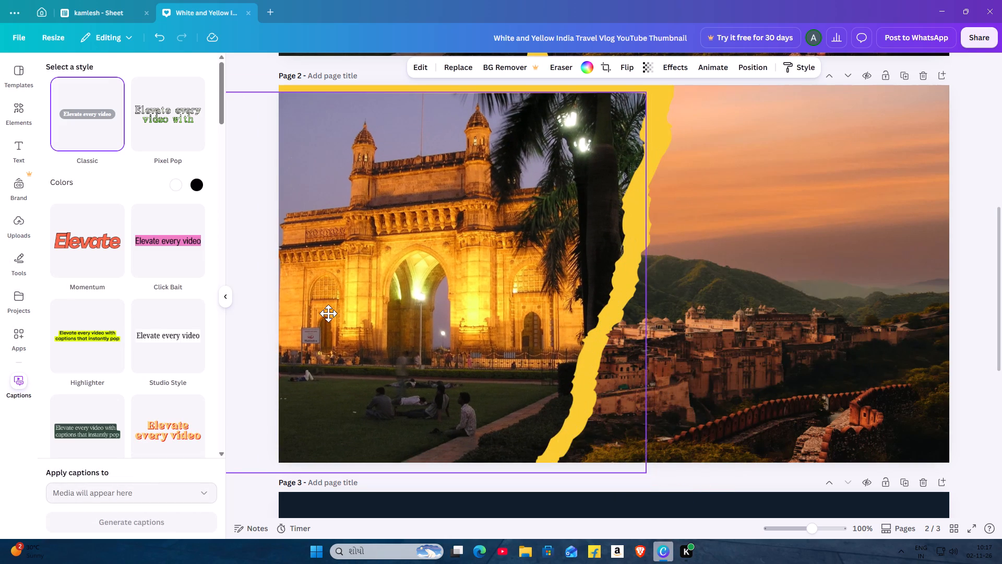
drag(328, 313, 377, 316)
drag(746, 352, 790, 356)
click(790, 356)
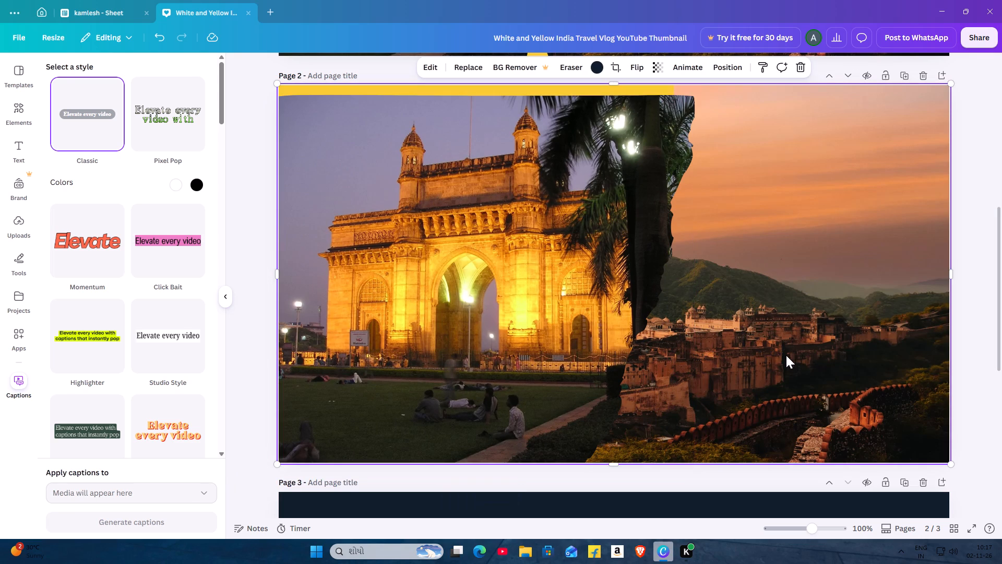
click(786, 355)
drag(575, 281, 575, 271)
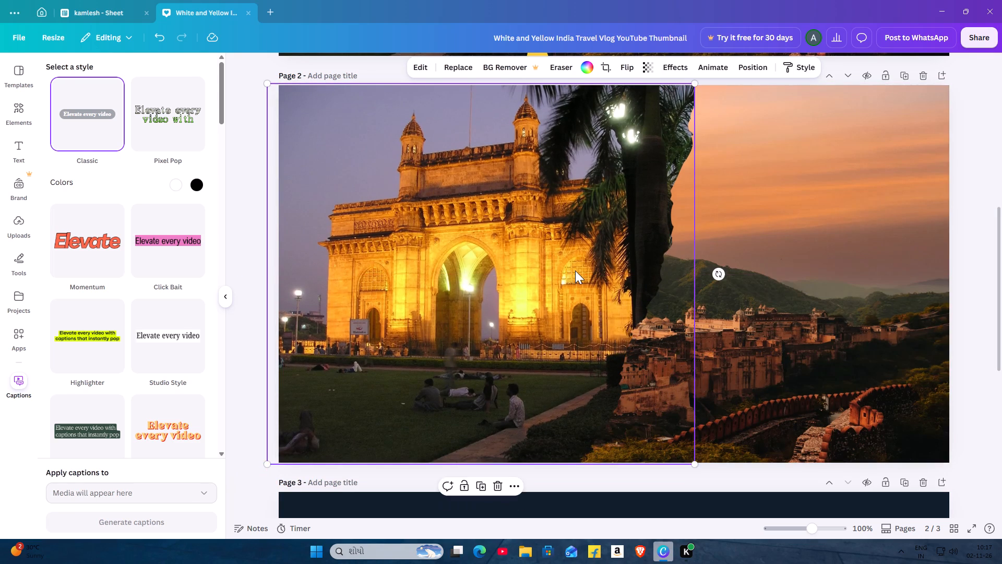
scroll(575, 271, up, 5)
scroll(575, 271, down, 2)
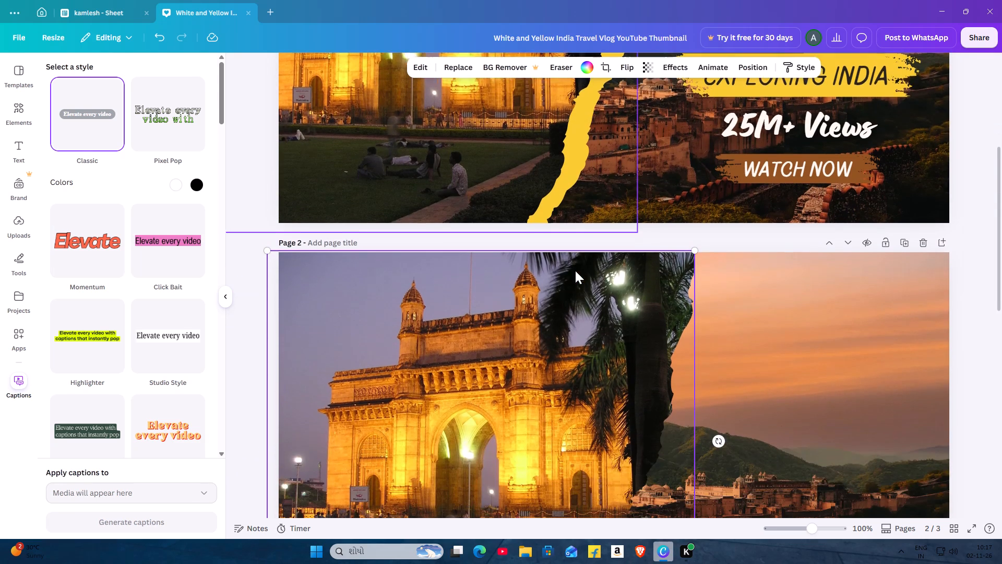
drag(563, 315, 546, 313)
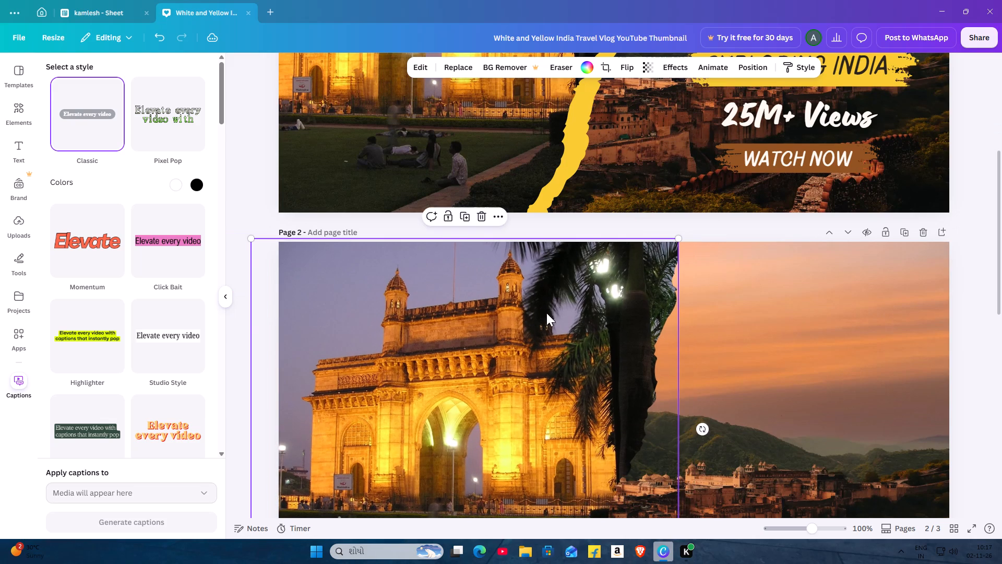
Copy the "Travel Vlog" title text from page 1 and paste it onto page 2.
scroll(546, 313, up, 3)
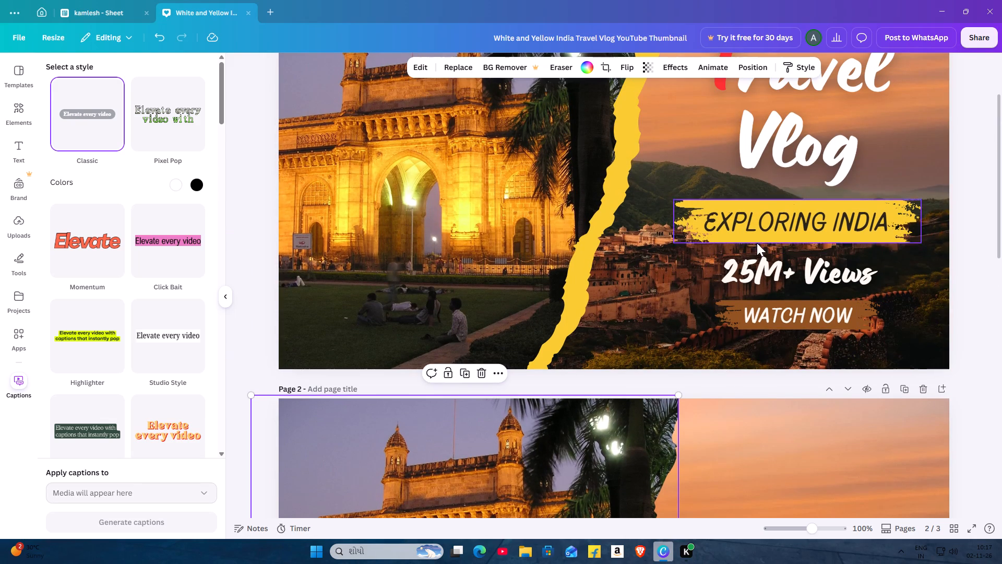
scroll(753, 211, up, 2)
right_click(753, 228)
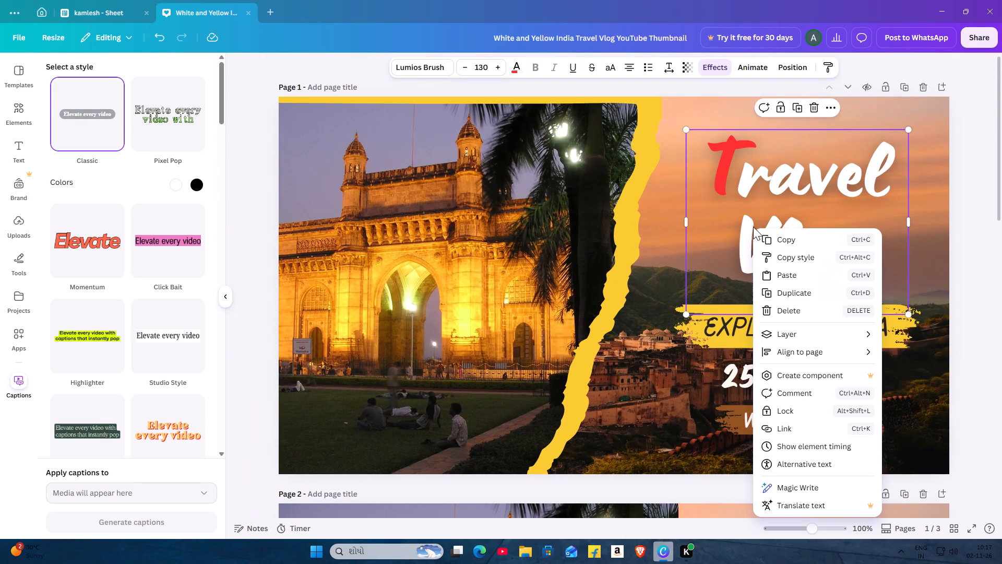
click(790, 237)
scroll(694, 281, down, 3)
scroll(512, 360, down, 2)
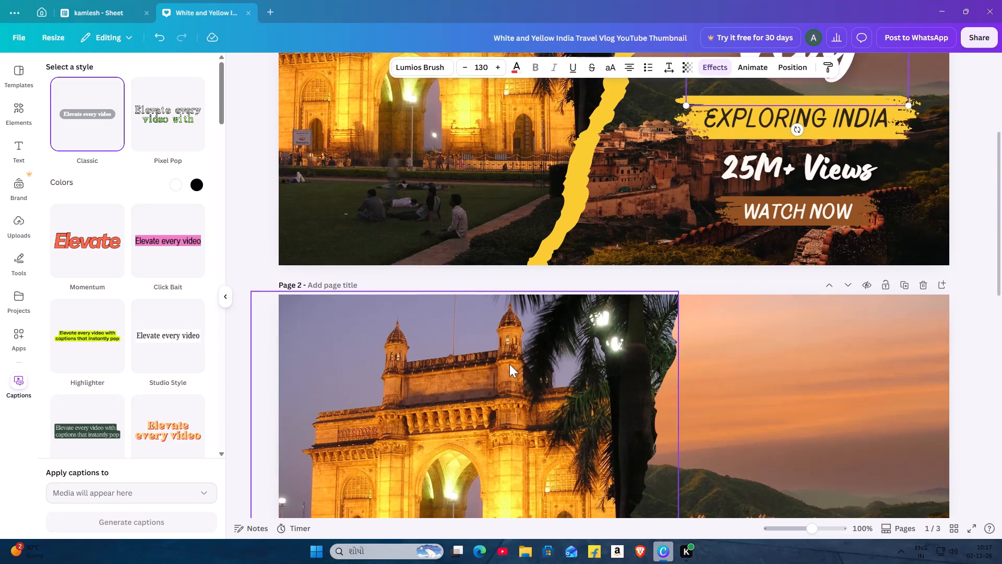
right_click(432, 400)
right_click(432, 400)
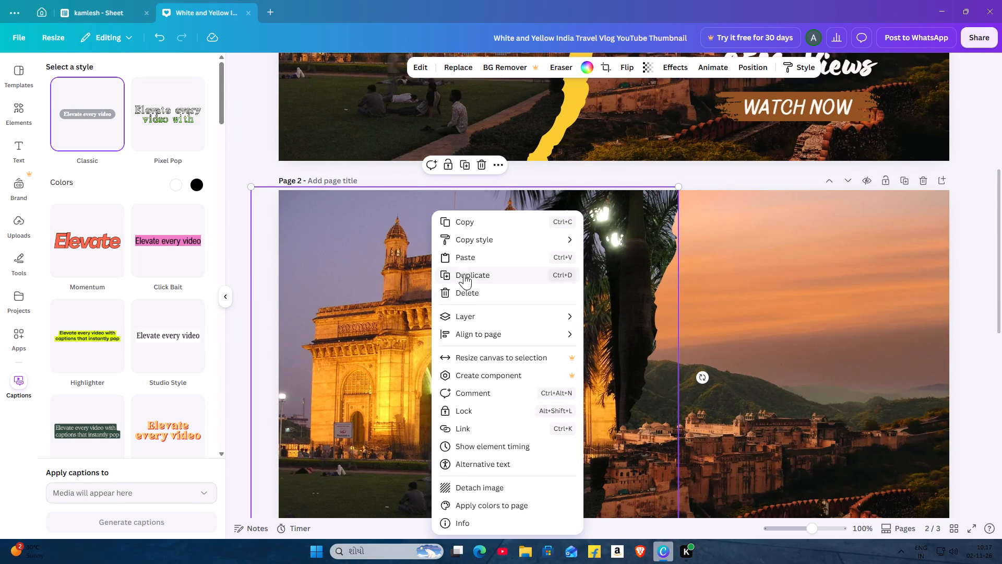
click(465, 259)
Position the pasted "Travel Vlog" title at the top of page 2, over the palm tree near the centre.
scroll(465, 259, down, 2)
drag(860, 242, 504, 320)
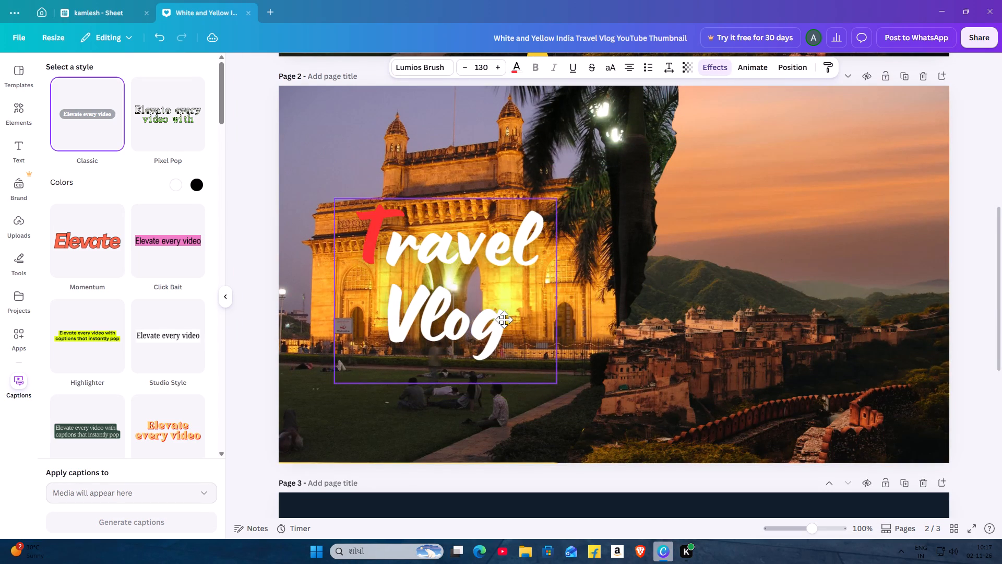
drag(504, 320, 657, 419)
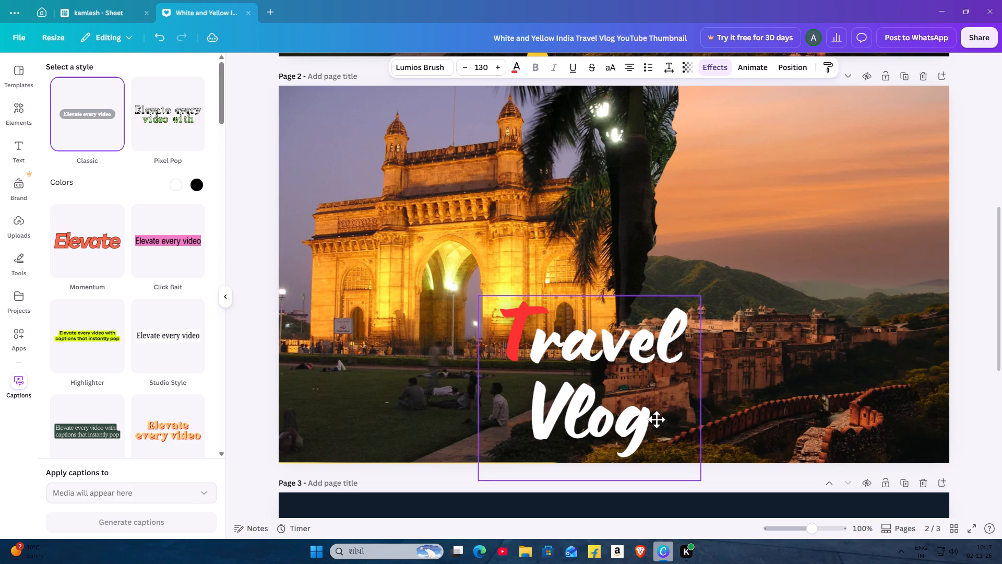
drag(657, 419, 690, 236)
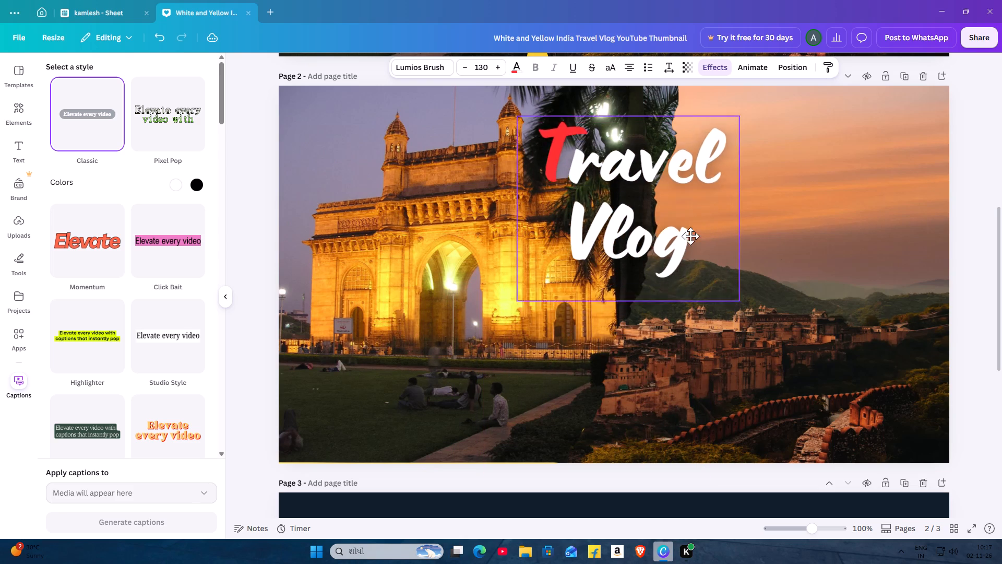
drag(690, 236, 687, 211)
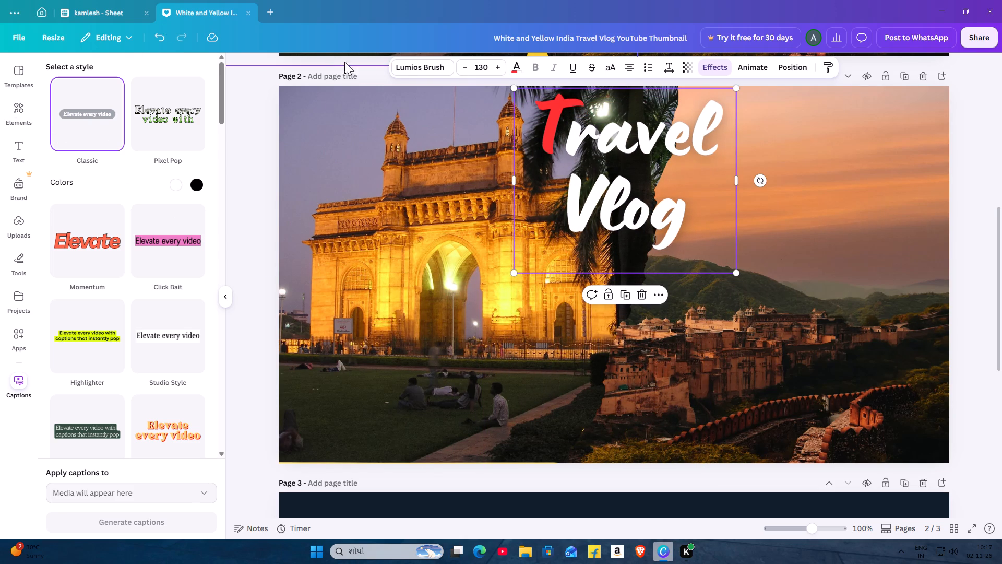
Recolour the whole "Travel Vlog" title on page 2 to solid red (#FF3131).
click(520, 66)
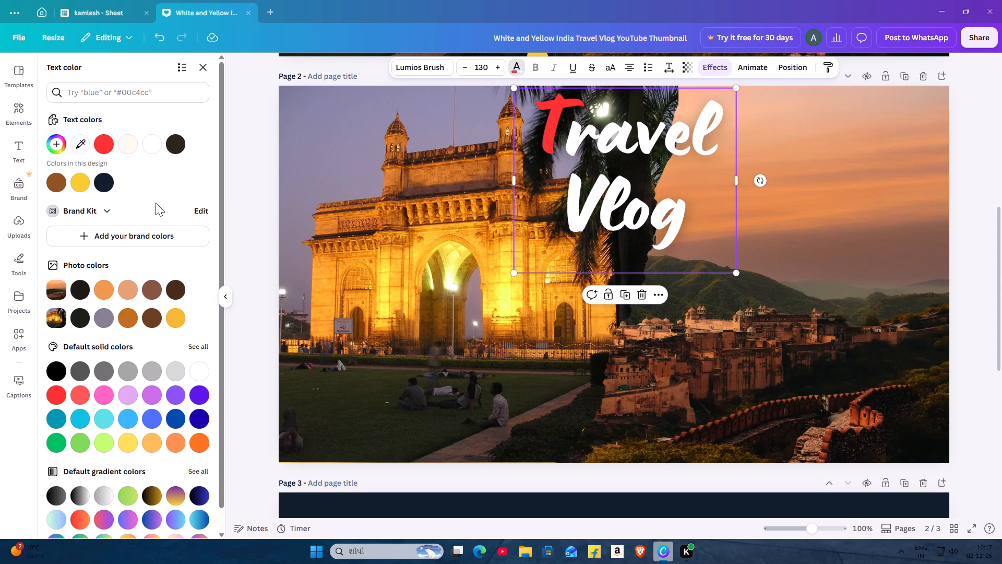
double_click(107, 149)
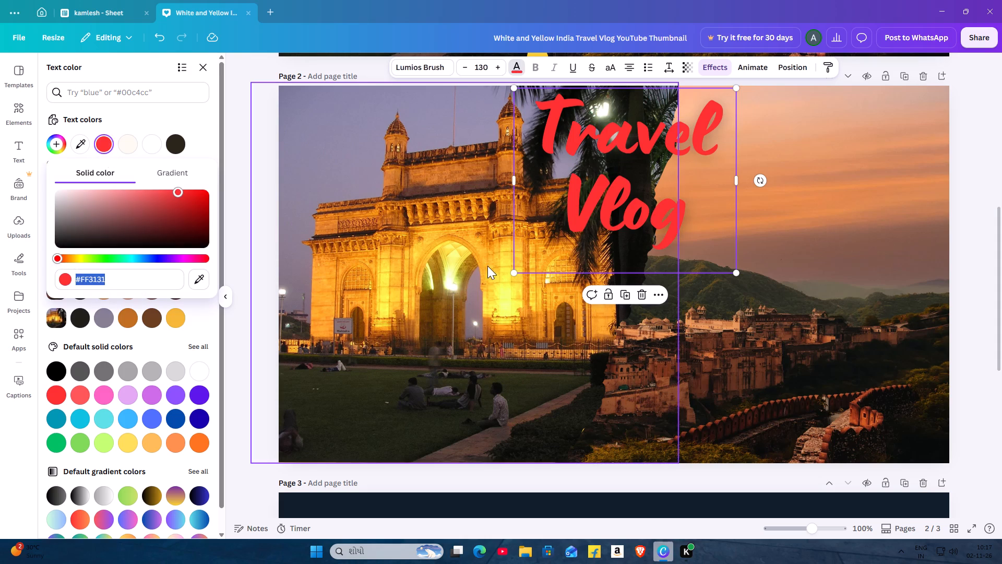
double_click(200, 419)
click(158, 422)
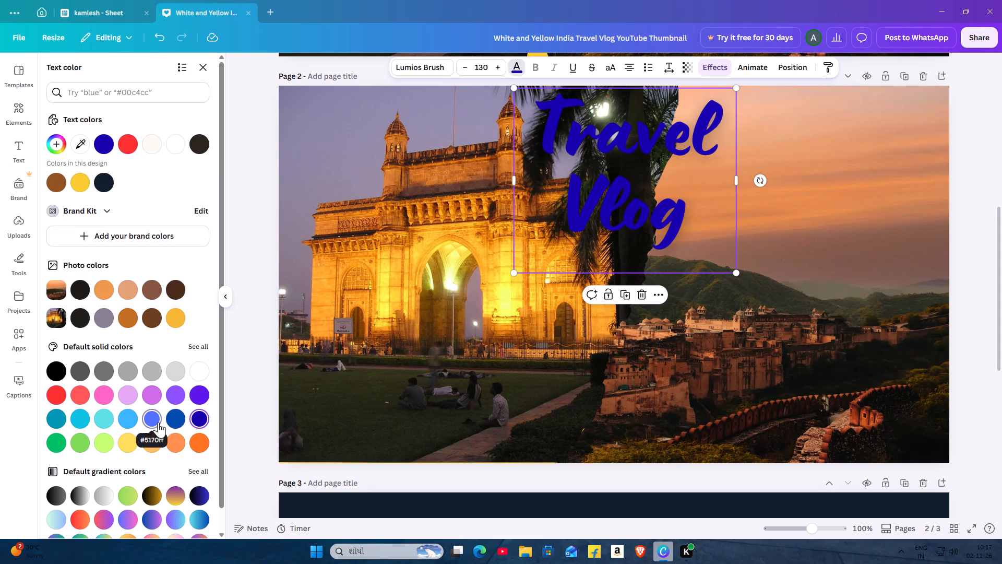
double_click(173, 438)
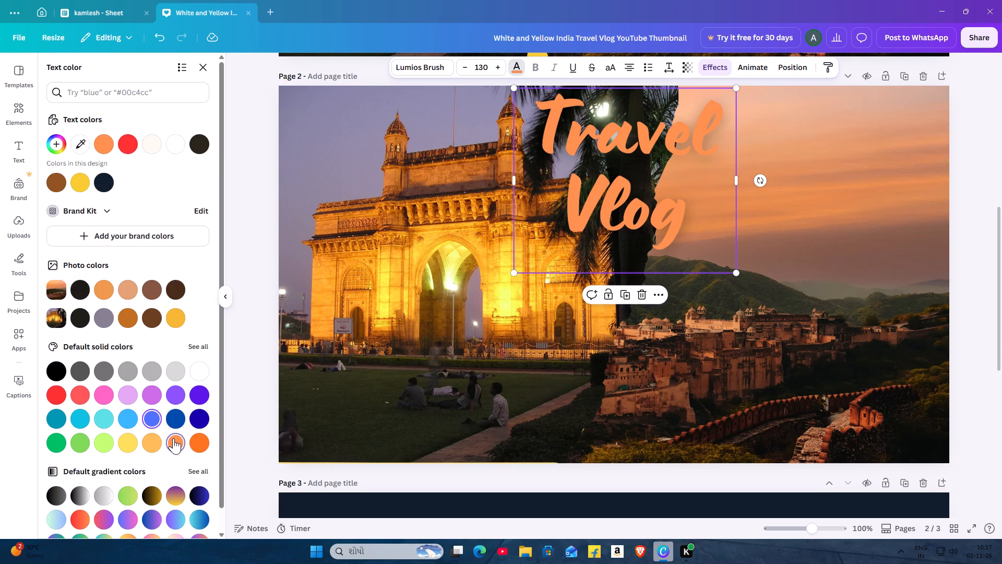
double_click(77, 387)
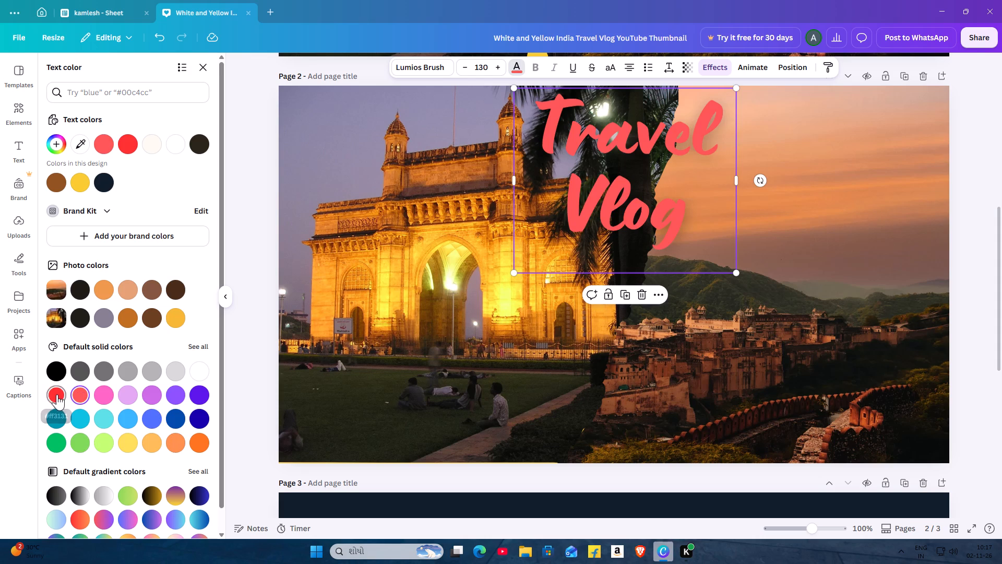
click(57, 394)
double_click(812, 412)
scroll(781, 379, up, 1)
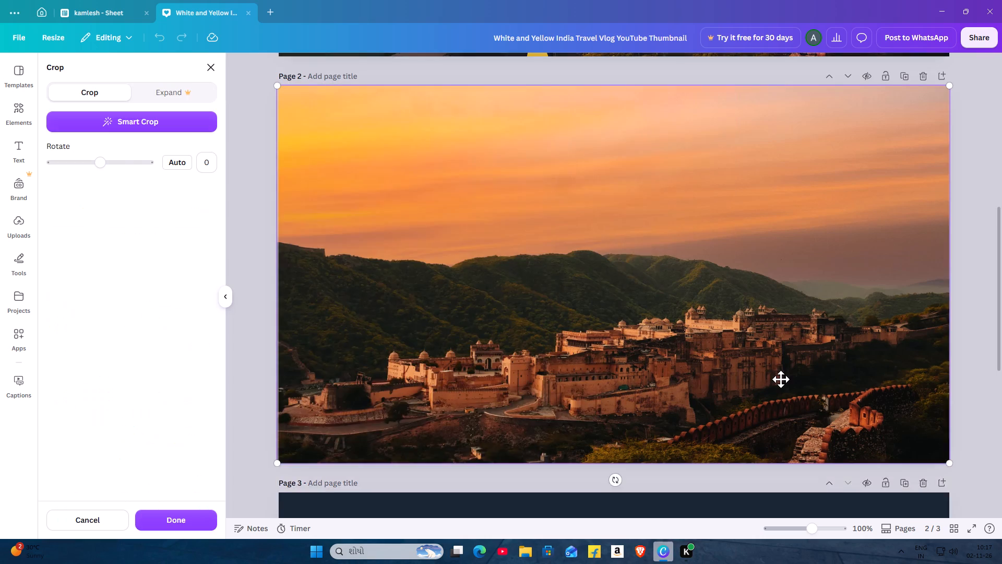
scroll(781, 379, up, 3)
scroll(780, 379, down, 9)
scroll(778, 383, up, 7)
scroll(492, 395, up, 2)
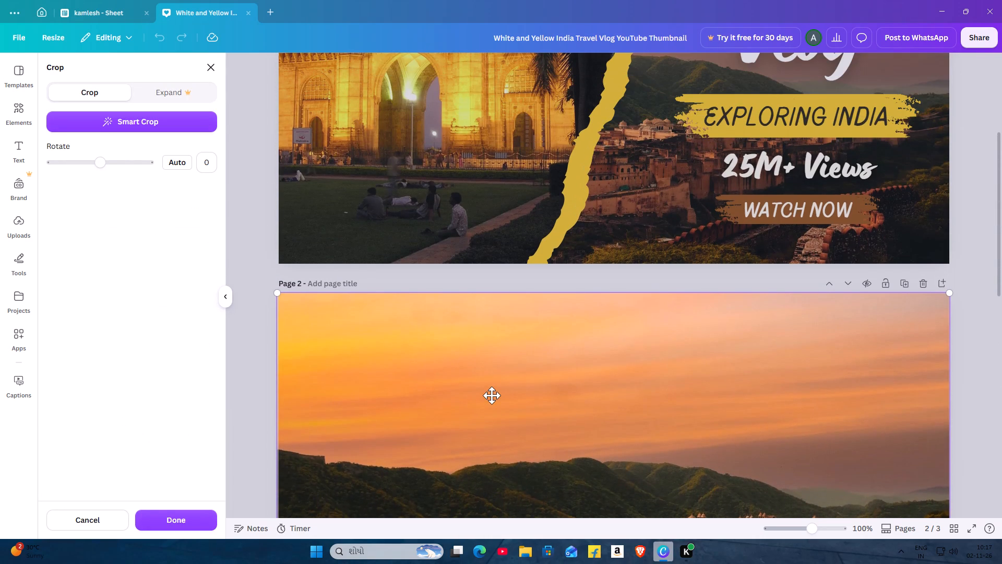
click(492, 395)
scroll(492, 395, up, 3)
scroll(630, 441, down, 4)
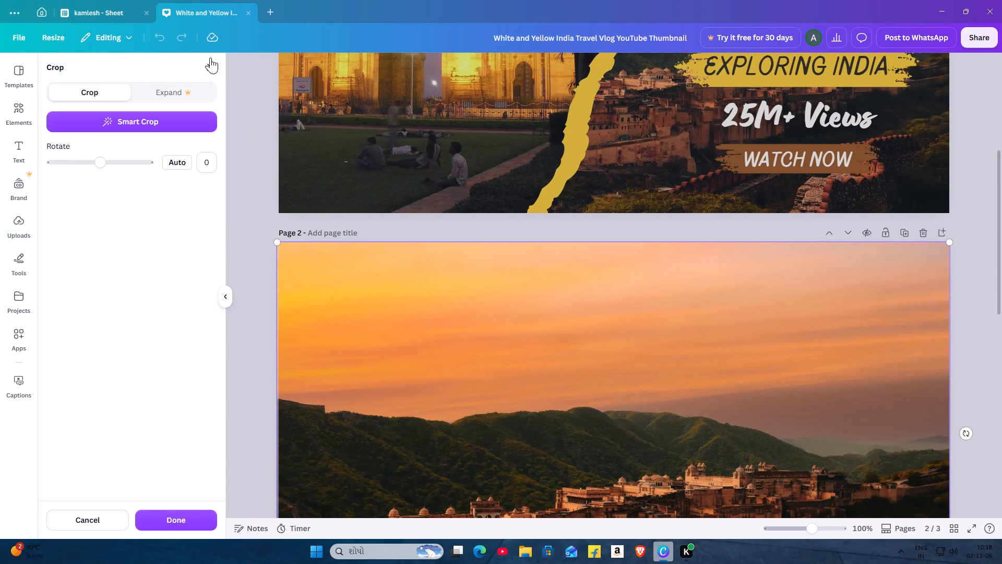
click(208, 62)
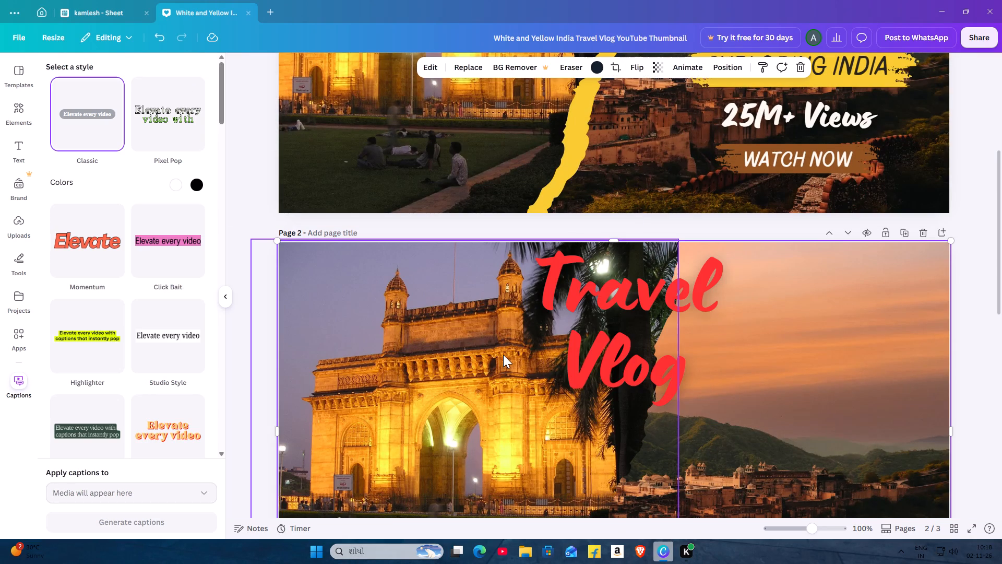
Copy the "EXPLORING INDIA" text from page 1 and paste it onto page 2.
scroll(506, 352, down, 3)
scroll(507, 352, up, 1)
scroll(523, 436, up, 2)
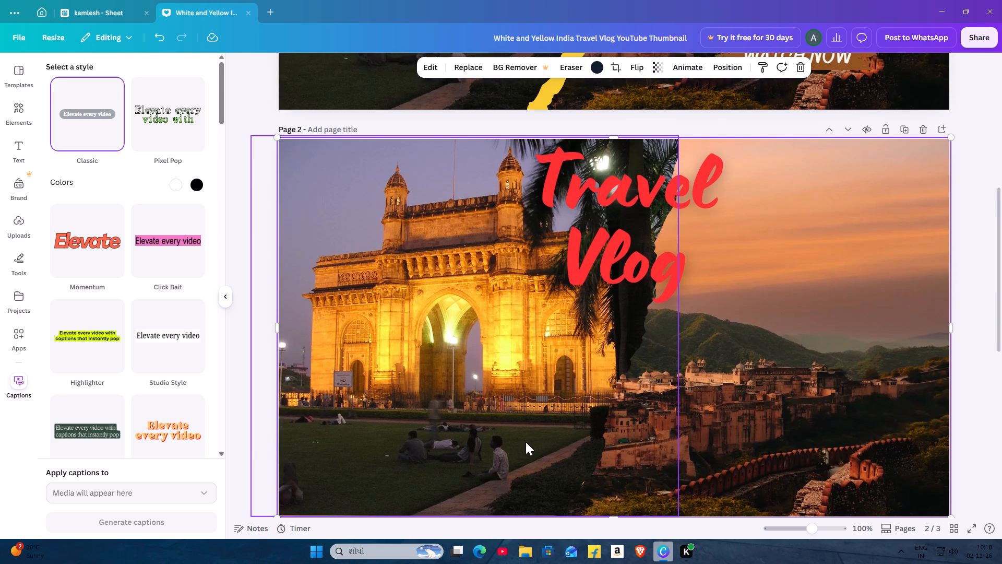
scroll(526, 442, up, 1)
scroll(617, 309, up, 2)
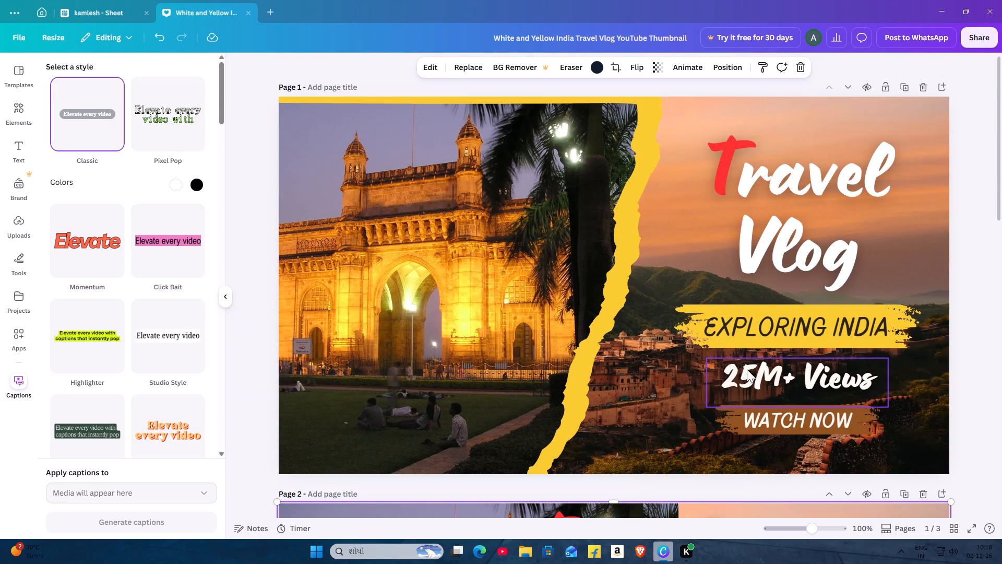
click(748, 343)
right_click(748, 343)
right_click(748, 343)
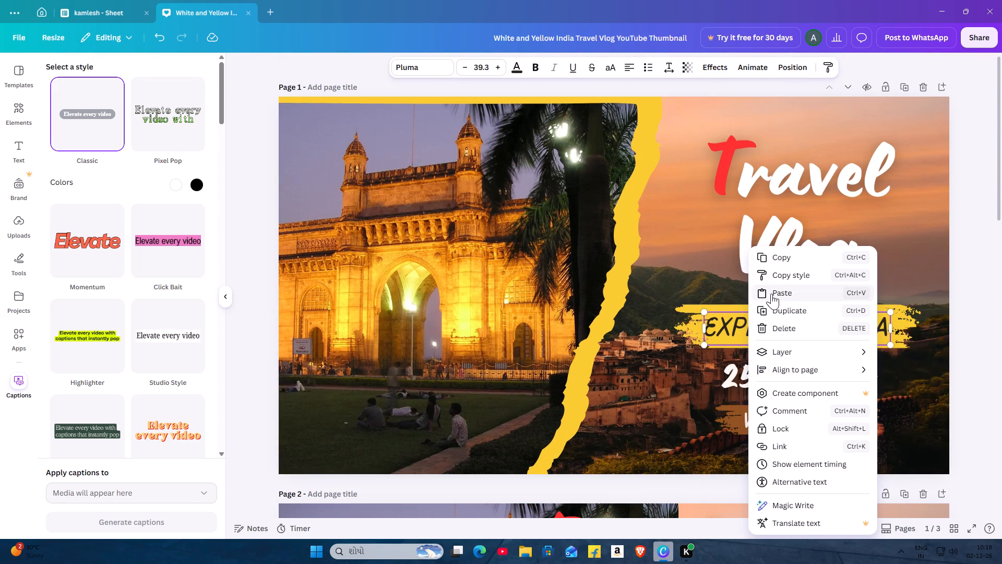
click(774, 263)
scroll(651, 359, down, 2)
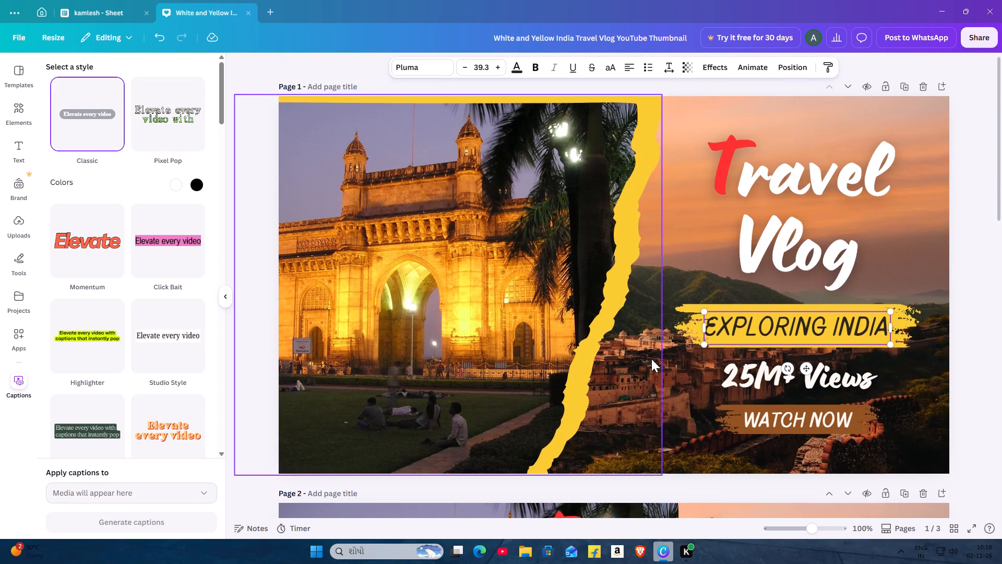
scroll(636, 368, down, 2)
scroll(605, 415, down, 2)
right_click(703, 319)
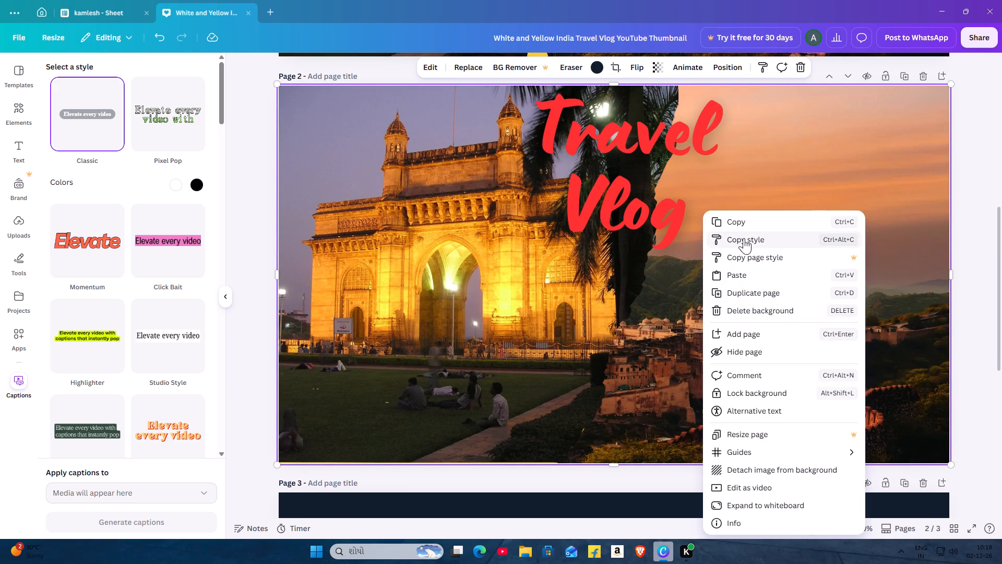
click(742, 272)
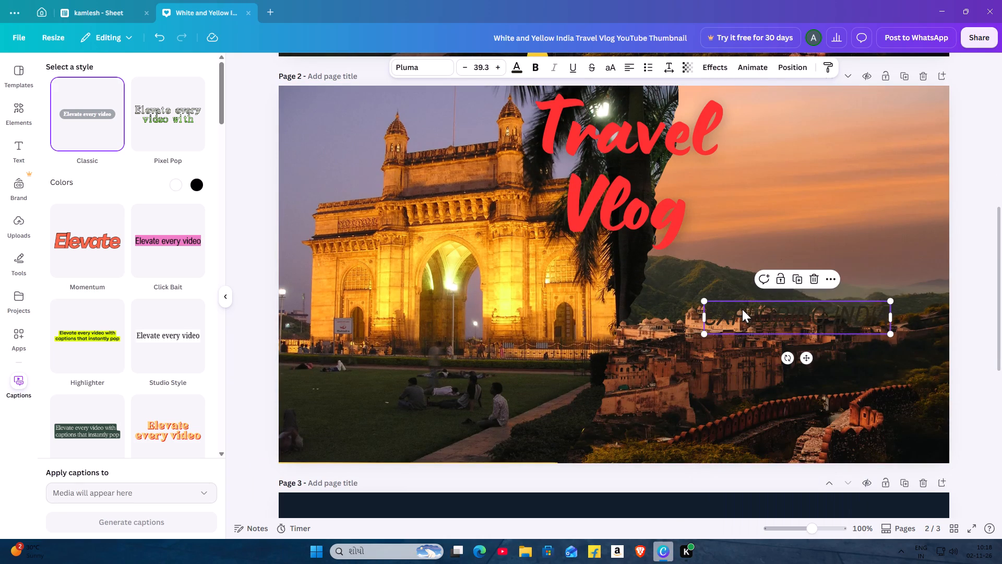
Move the pasted "EXPLORING INDIA" text directly beneath the "Travel Vlog" title on page 2.
drag(742, 309, 546, 268)
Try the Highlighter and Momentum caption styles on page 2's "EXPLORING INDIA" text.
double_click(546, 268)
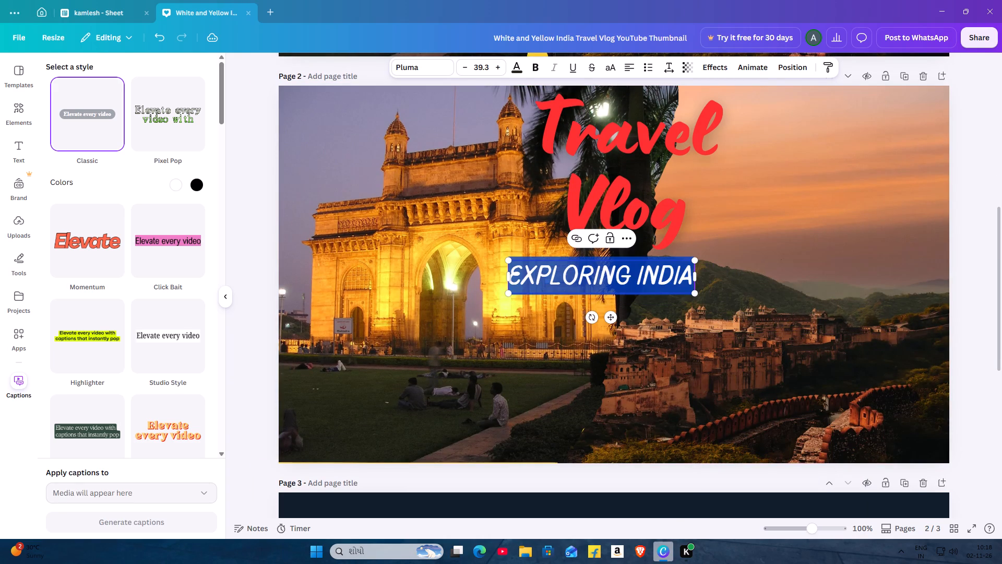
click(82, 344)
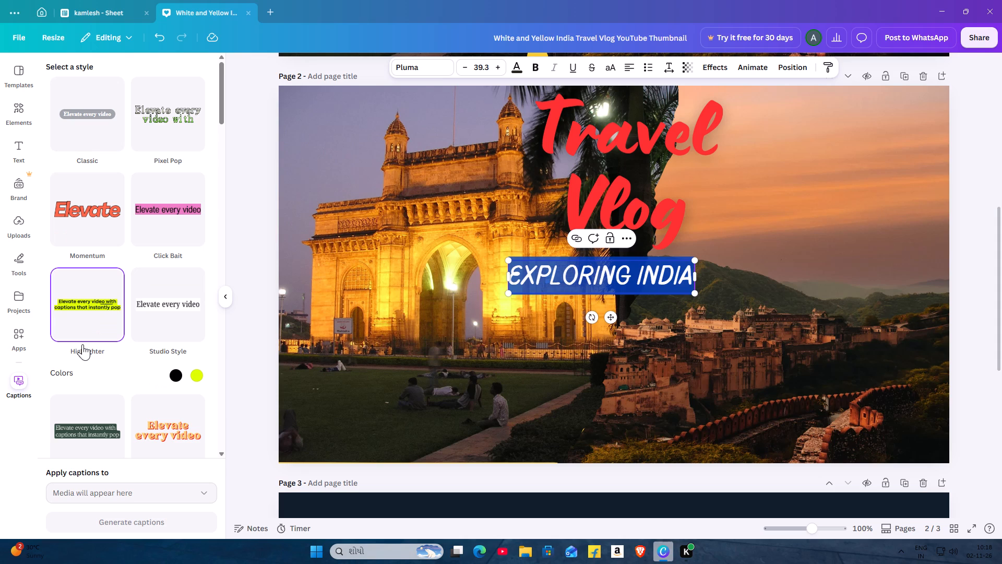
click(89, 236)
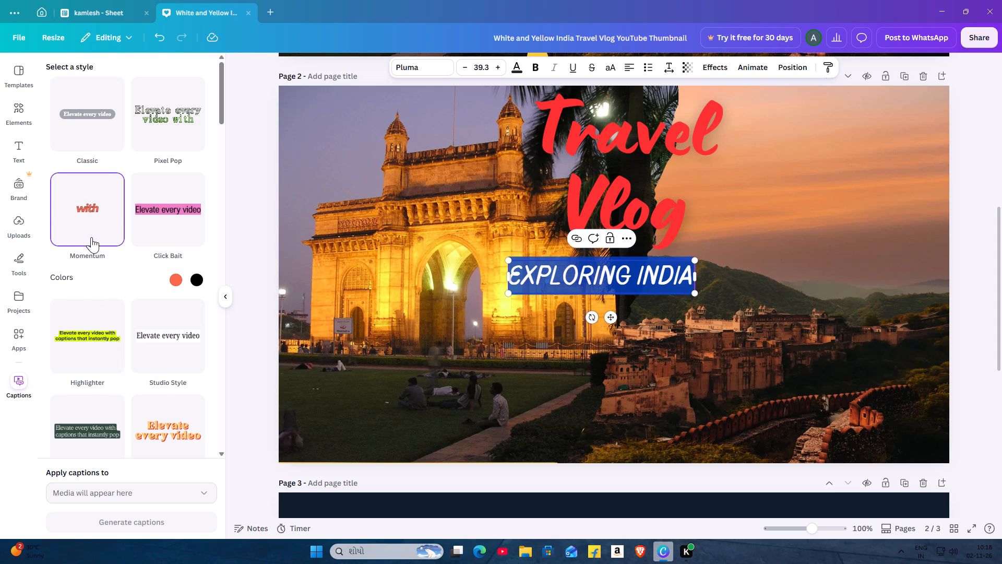
Fill page 2's Gateway of India photo frame with the design's red colour in place of the photo.
click(376, 348)
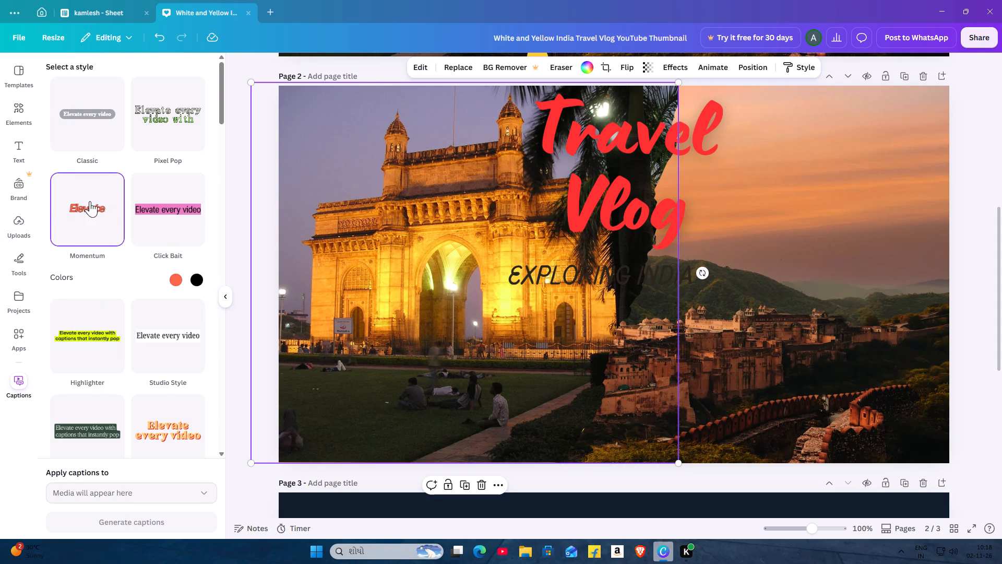
click(581, 65)
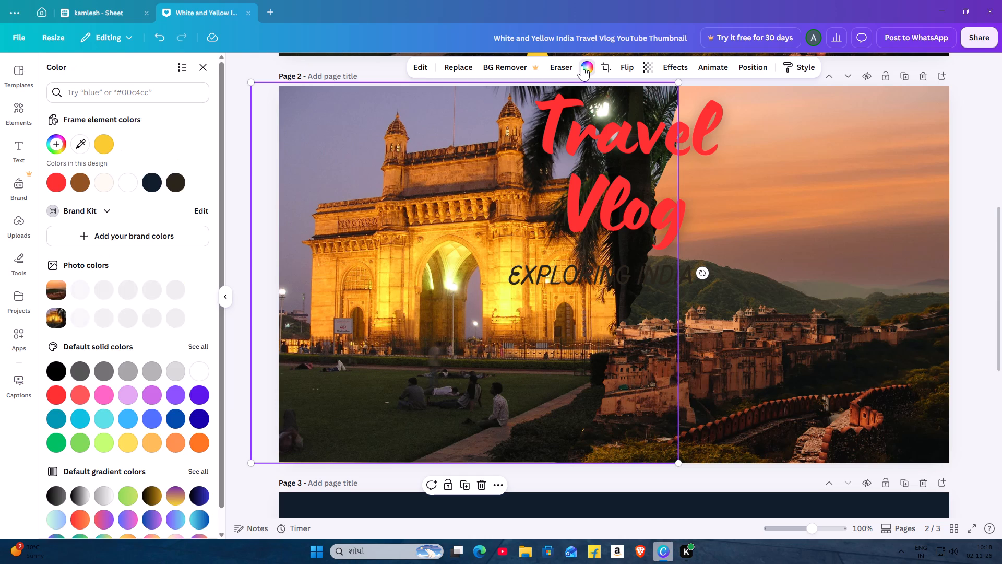
double_click(133, 183)
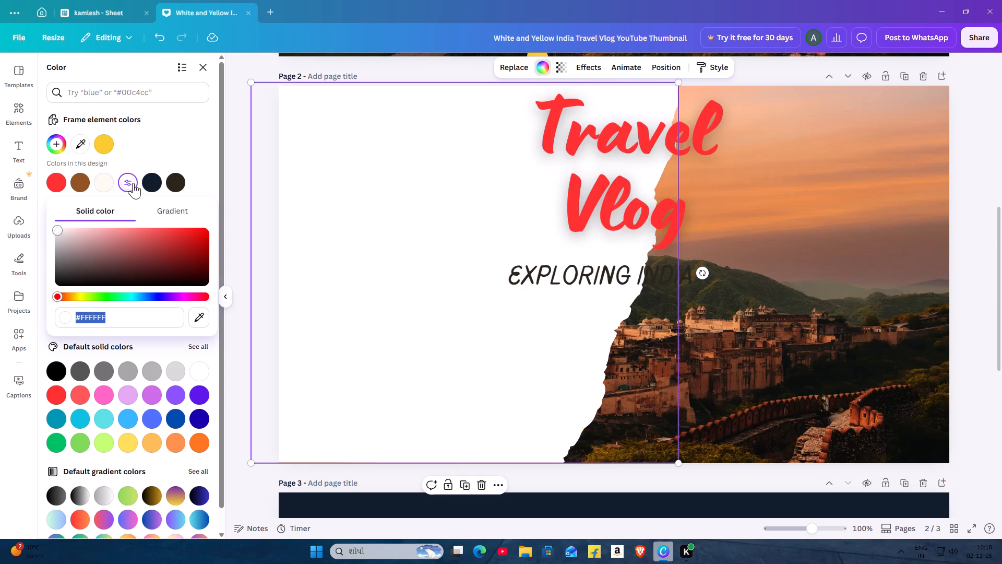
click(57, 183)
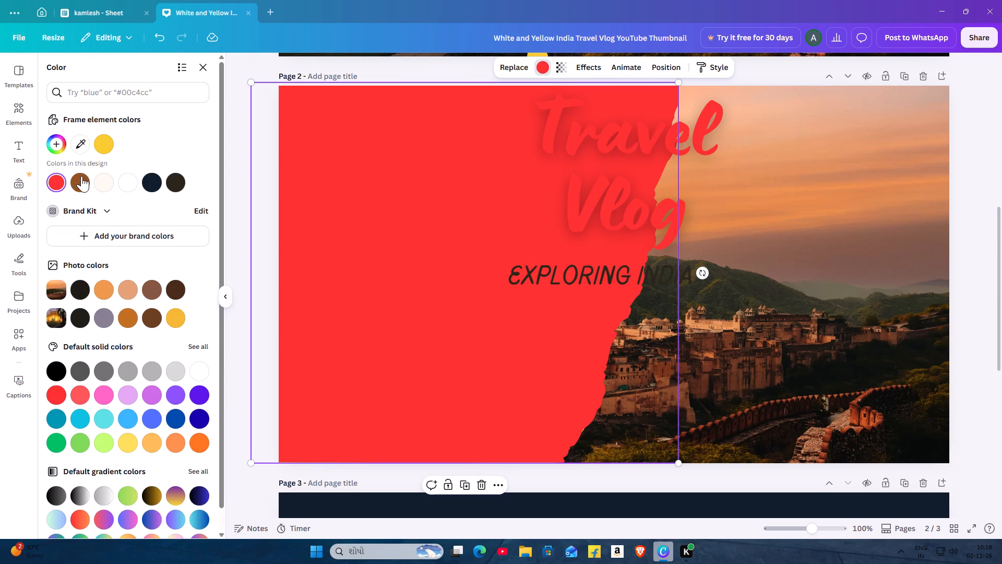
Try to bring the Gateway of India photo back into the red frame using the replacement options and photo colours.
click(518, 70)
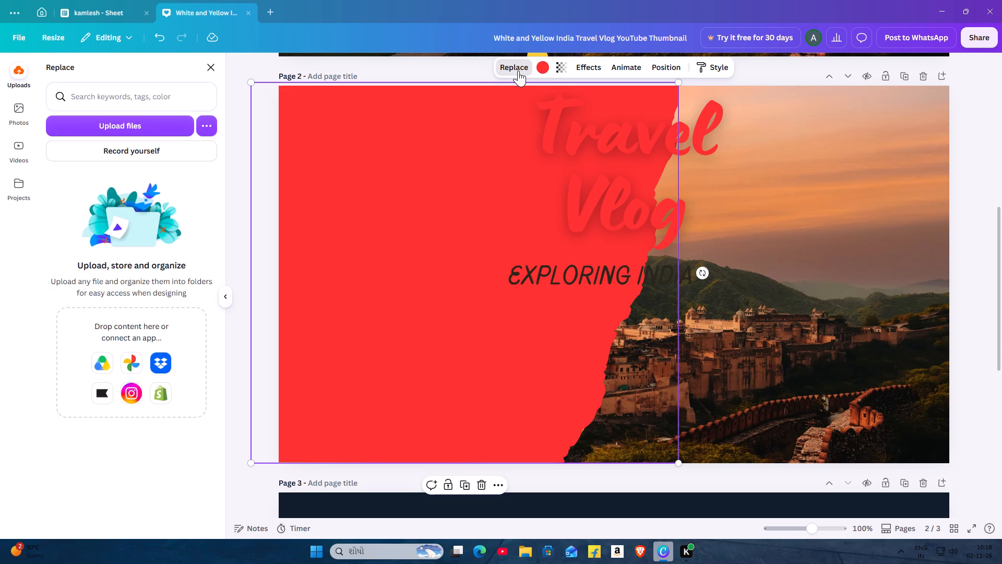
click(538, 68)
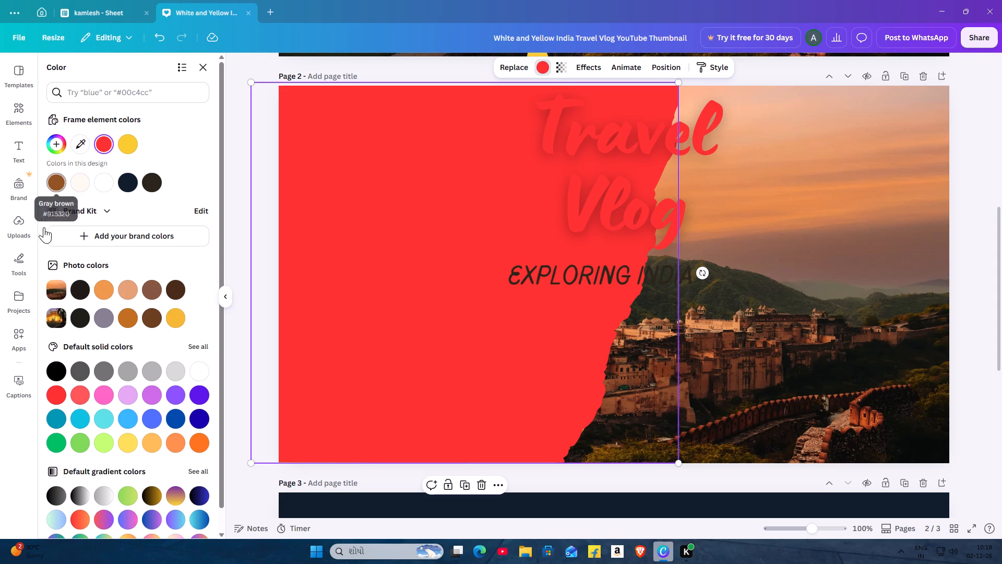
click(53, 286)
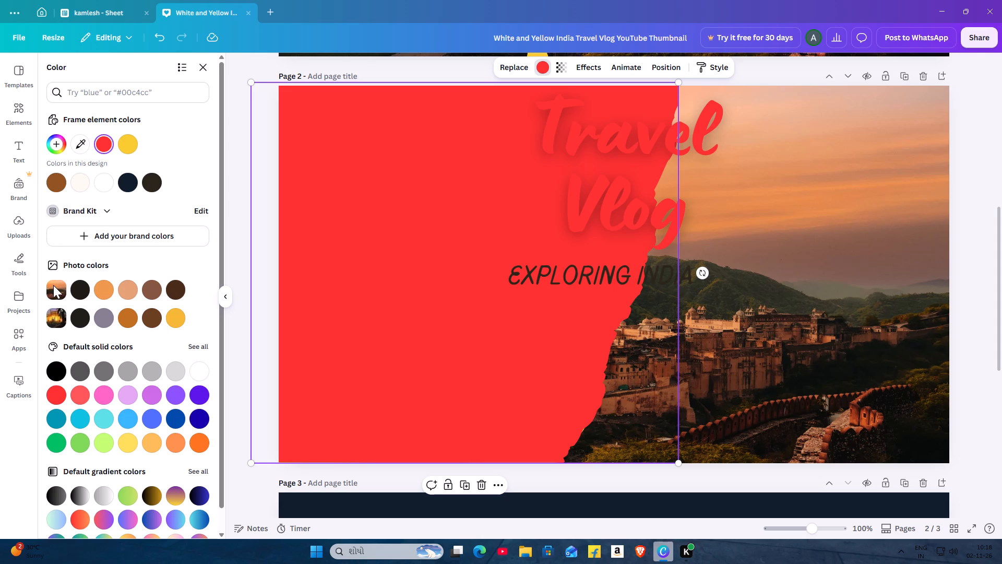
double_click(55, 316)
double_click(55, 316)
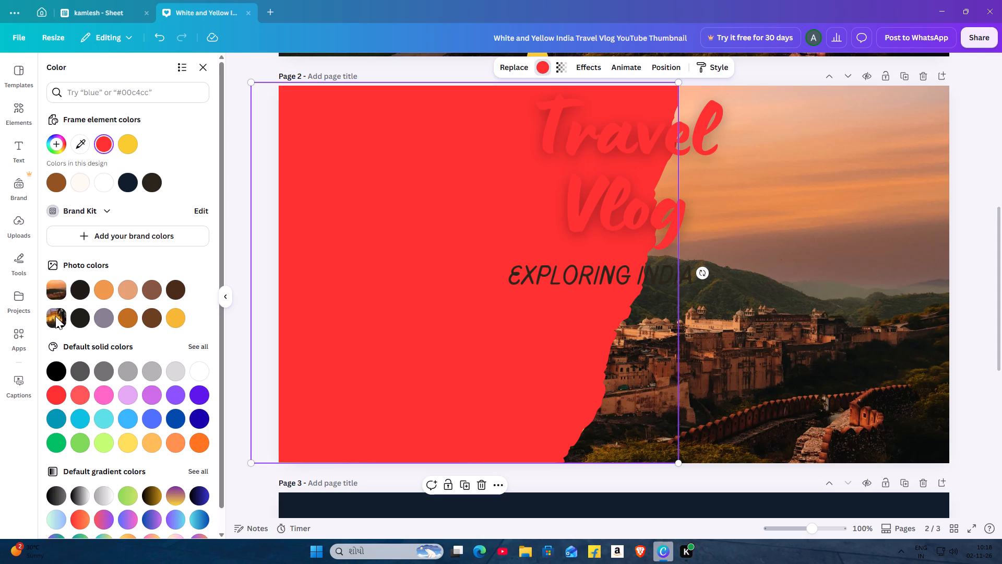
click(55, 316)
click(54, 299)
Shift the red torn-edge shape slightly left on page 2 to expose a strip of the yellow torn edge.
drag(594, 368, 571, 362)
double_click(571, 362)
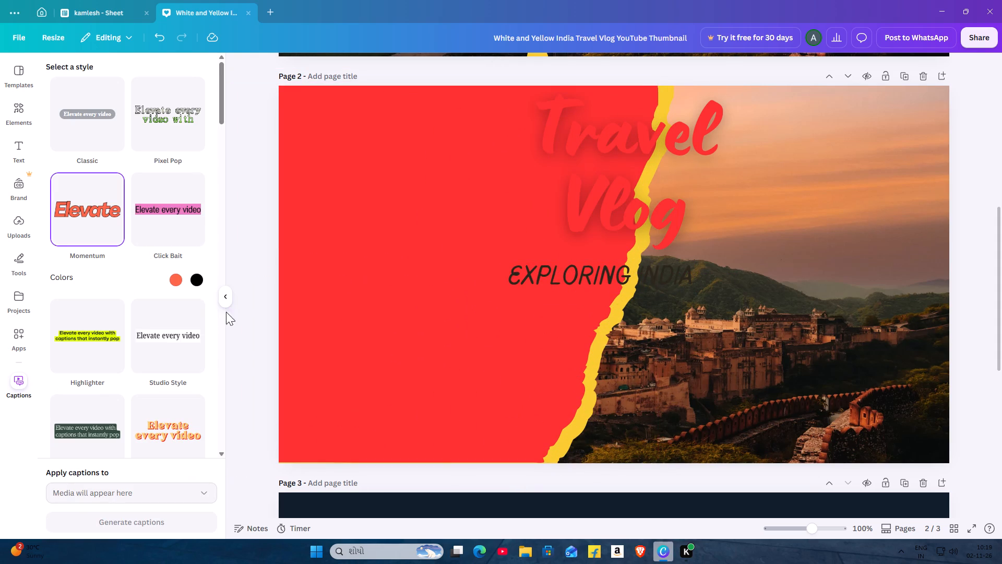
Copy the Gateway of India photo from page 1 and paste it onto page 2.
scroll(774, 219, up, 2)
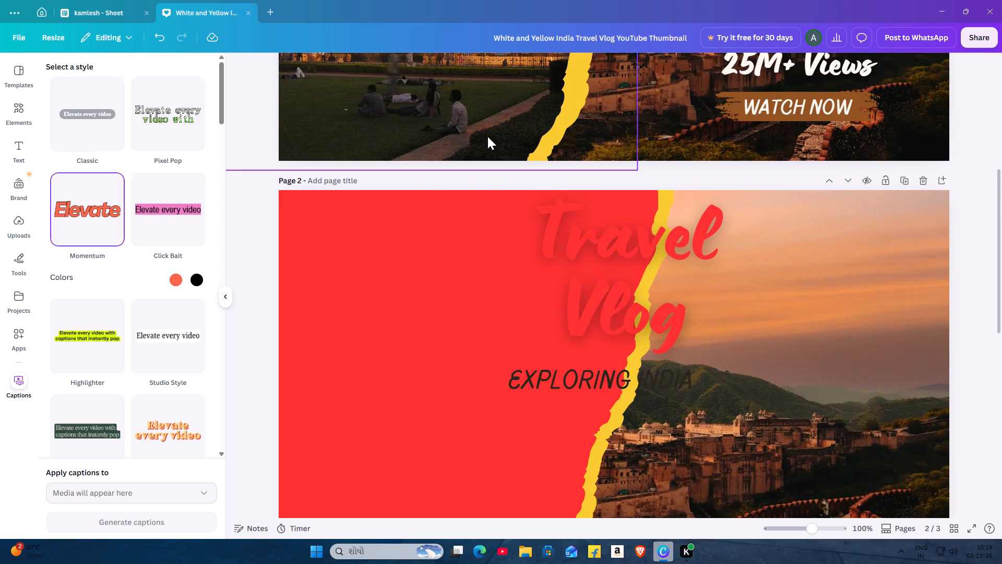
click(487, 136)
right_click(487, 136)
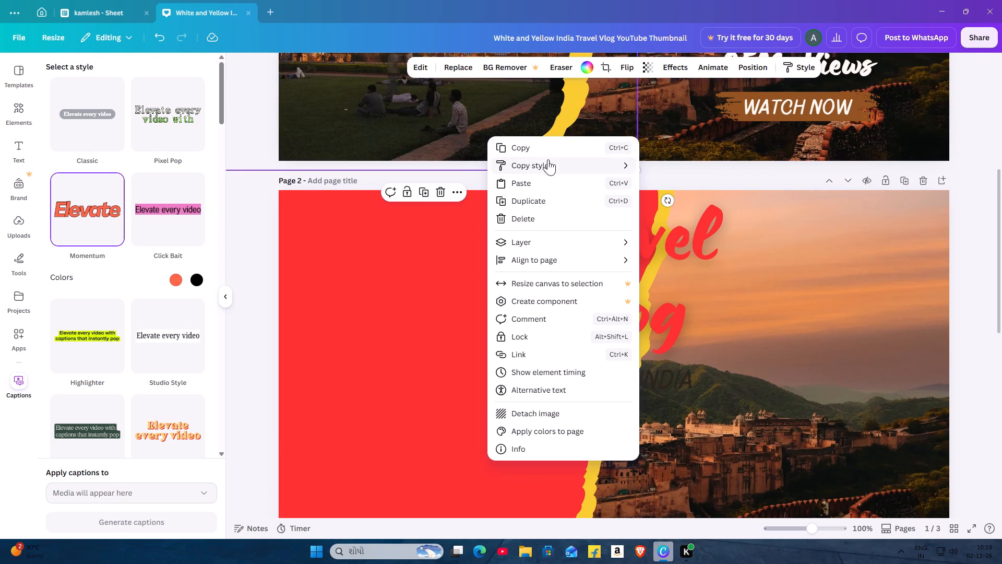
double_click(548, 156)
right_click(465, 316)
right_click(465, 316)
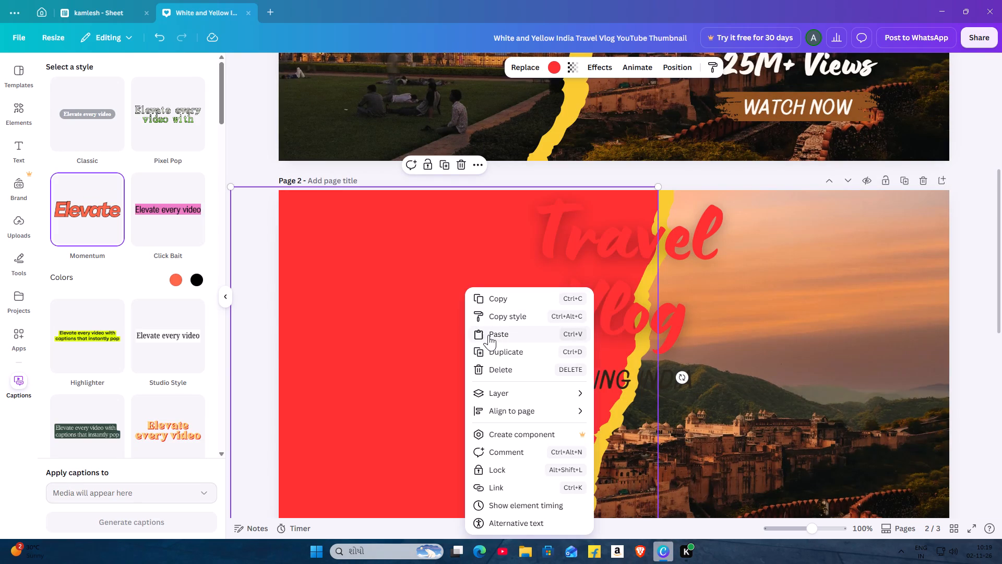
click(488, 335)
Align the pasted Gateway of India photo with page 2's top edge, leaving red and yellow torn strips along its right side.
drag(488, 335, 485, 335)
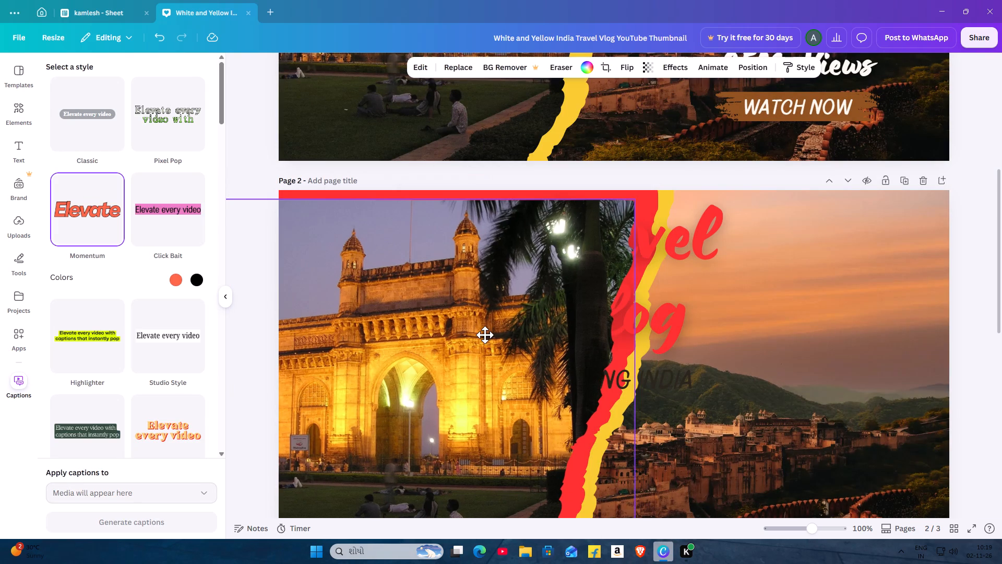
drag(485, 335, 495, 326)
scroll(647, 342, down, 1)
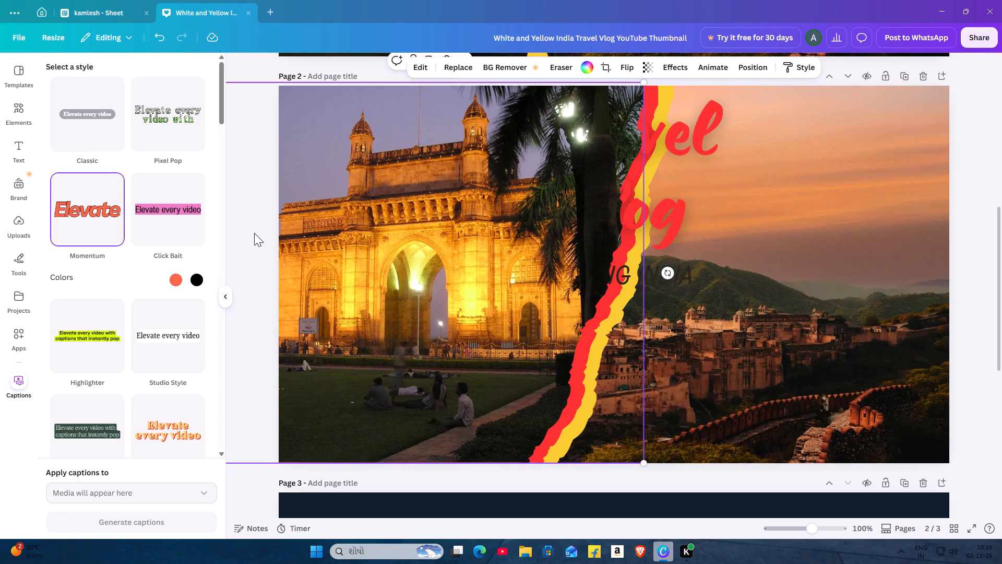
double_click(233, 296)
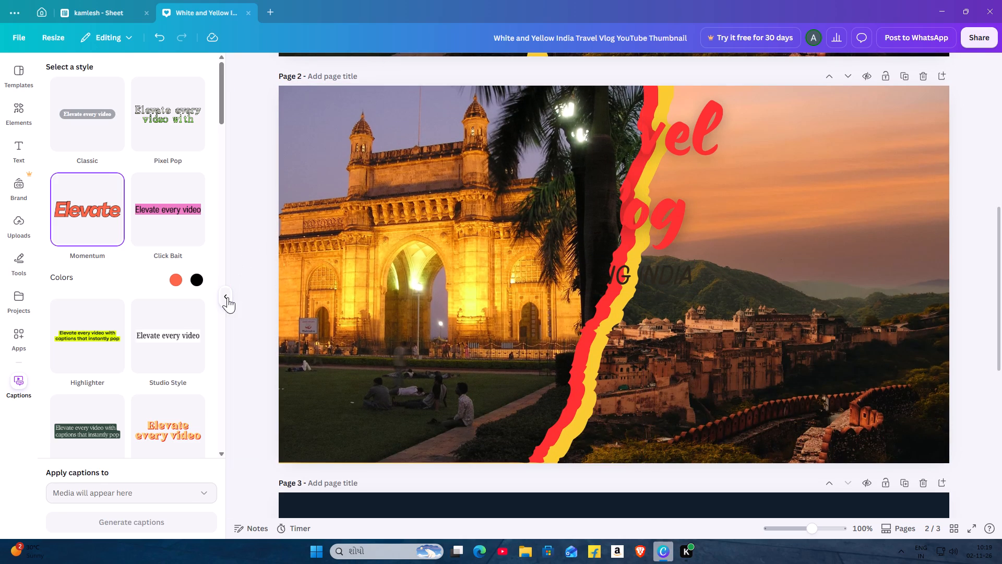
Move the red Travel Vlog title onto page 2's orange sky, clear of the torn edges on their right side.
drag(695, 128, 735, 140)
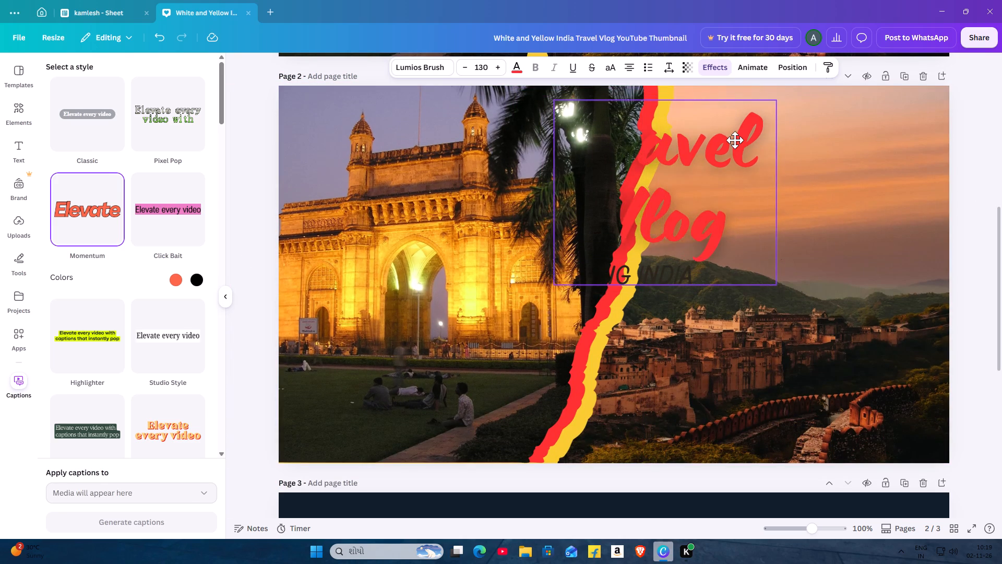
drag(735, 140, 648, 173)
click(648, 173)
drag(649, 168, 729, 153)
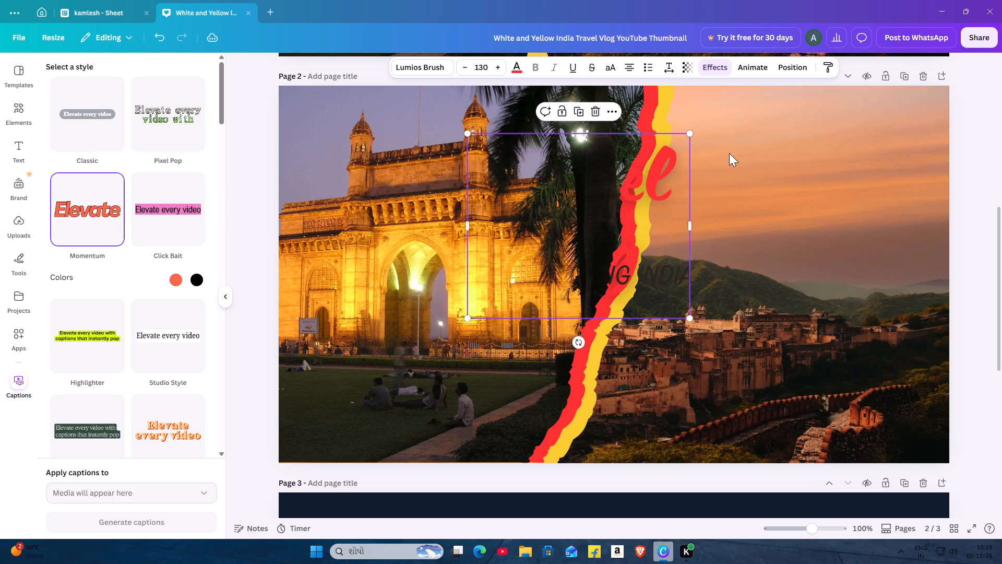
drag(729, 153, 802, 172)
click(802, 172)
drag(648, 180, 920, 160)
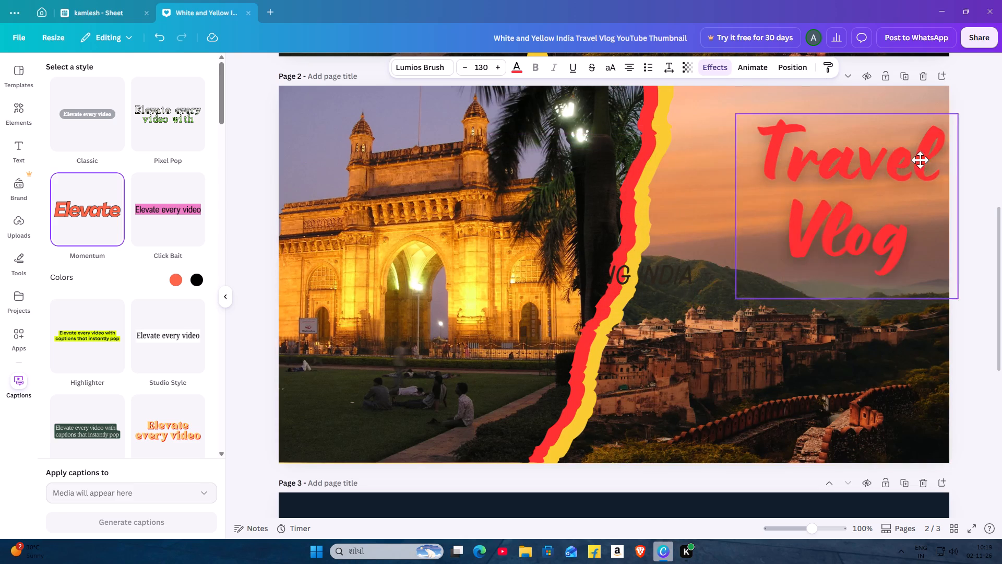
drag(920, 160, 876, 163)
Move the EXPLORING INDIA text directly beneath the Travel Vlog title on page 2.
click(634, 278)
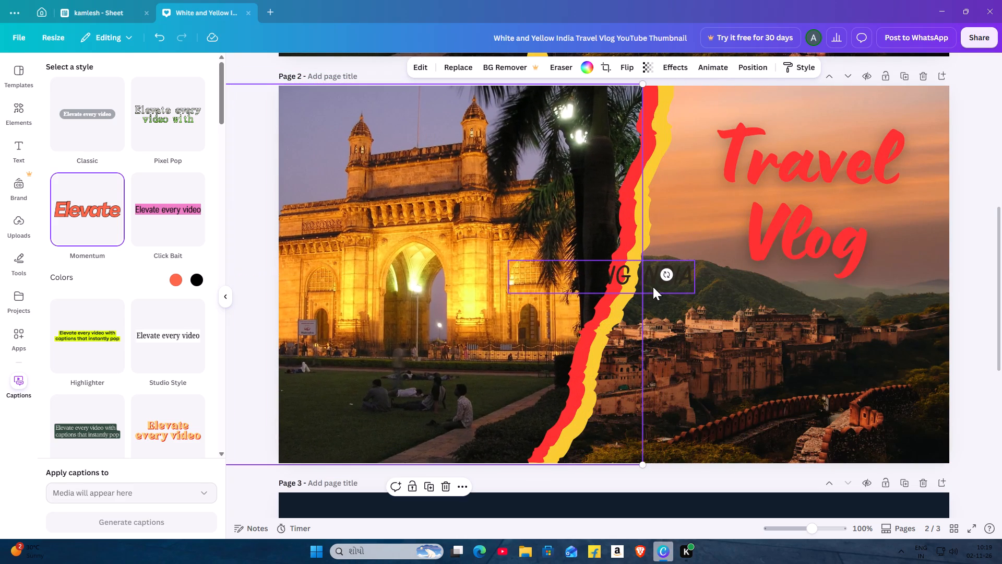
click(548, 249)
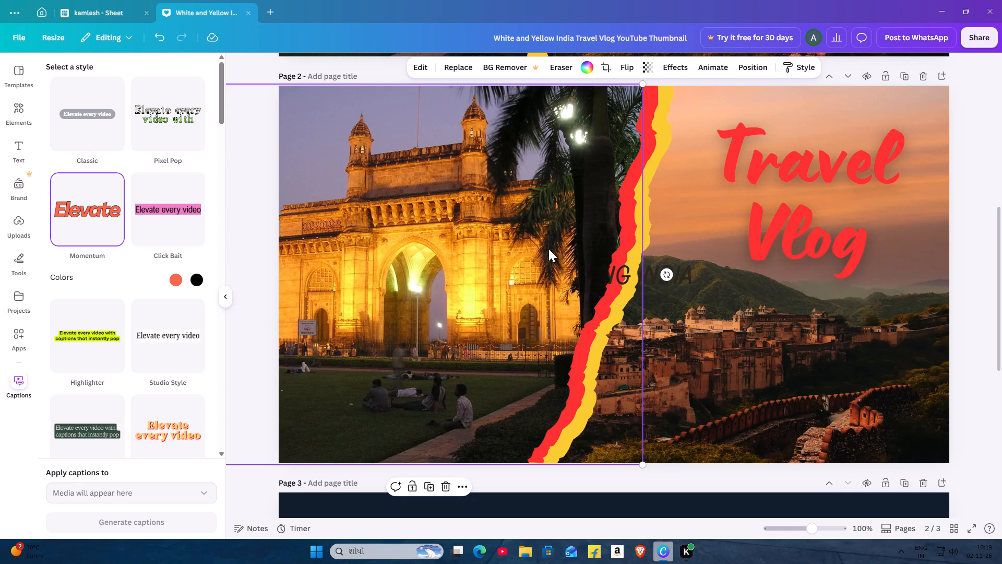
drag(665, 275, 868, 298)
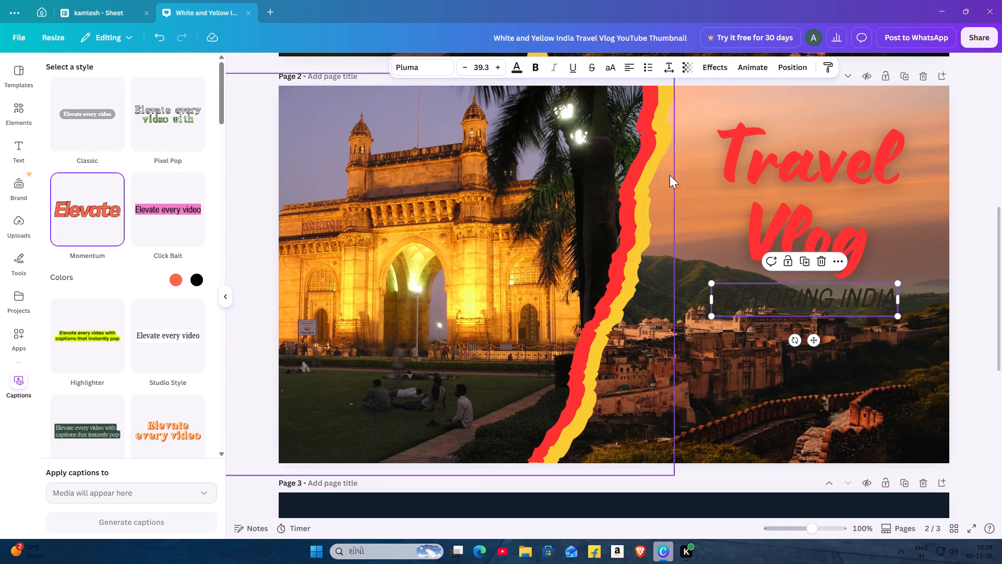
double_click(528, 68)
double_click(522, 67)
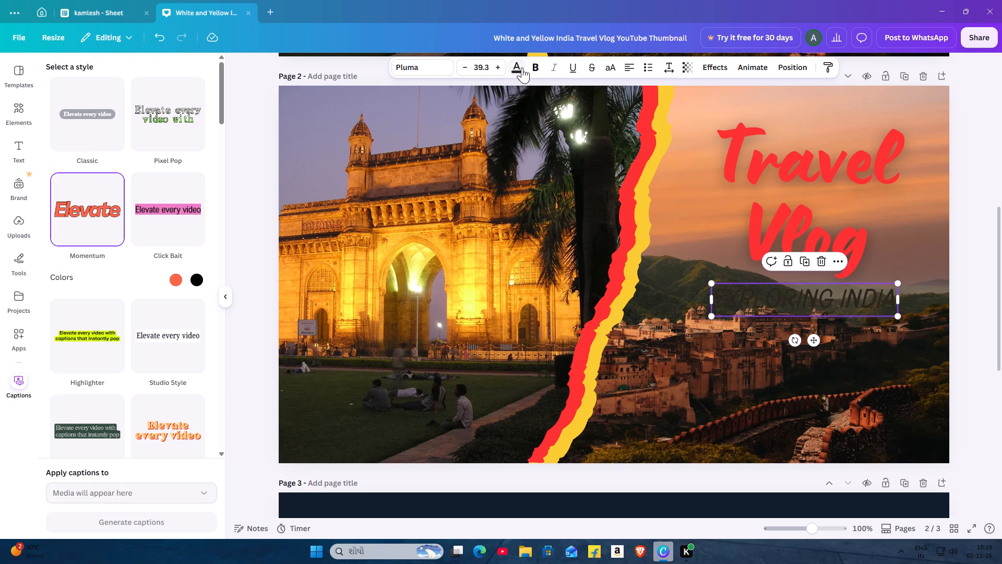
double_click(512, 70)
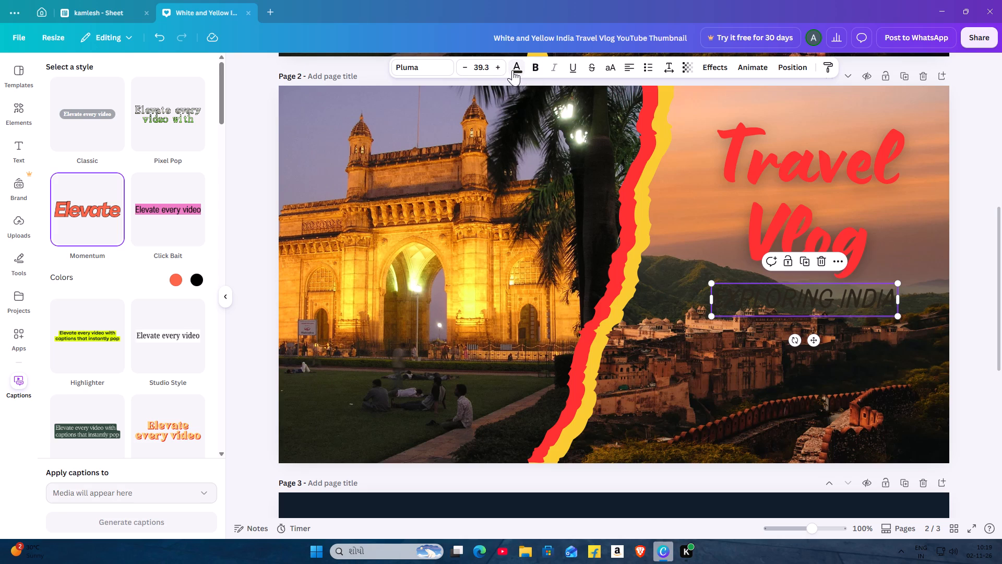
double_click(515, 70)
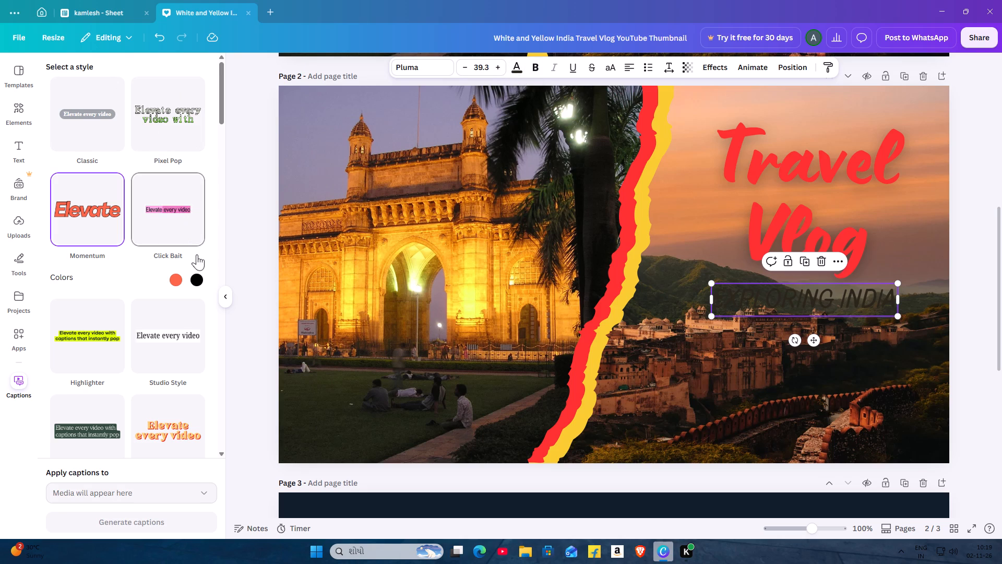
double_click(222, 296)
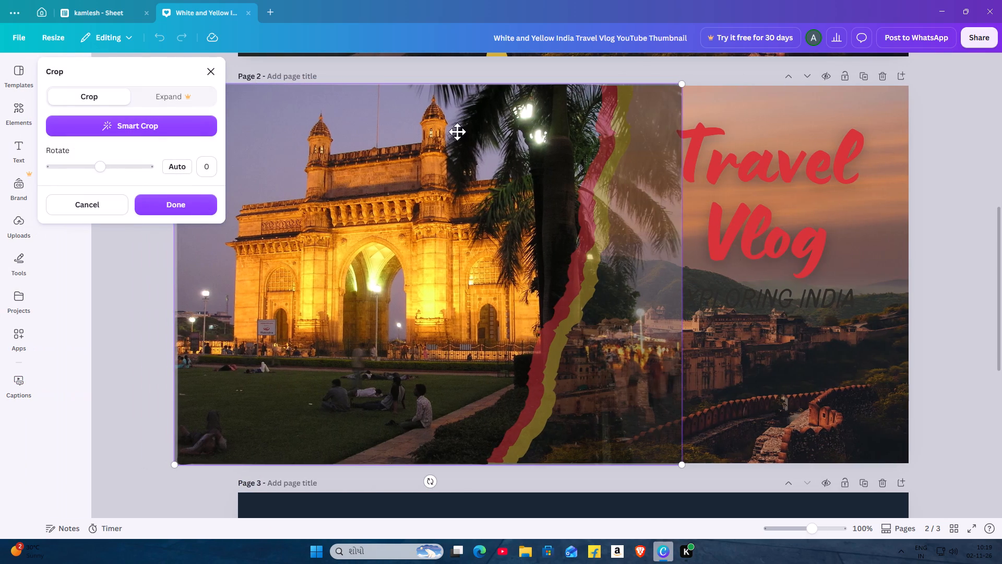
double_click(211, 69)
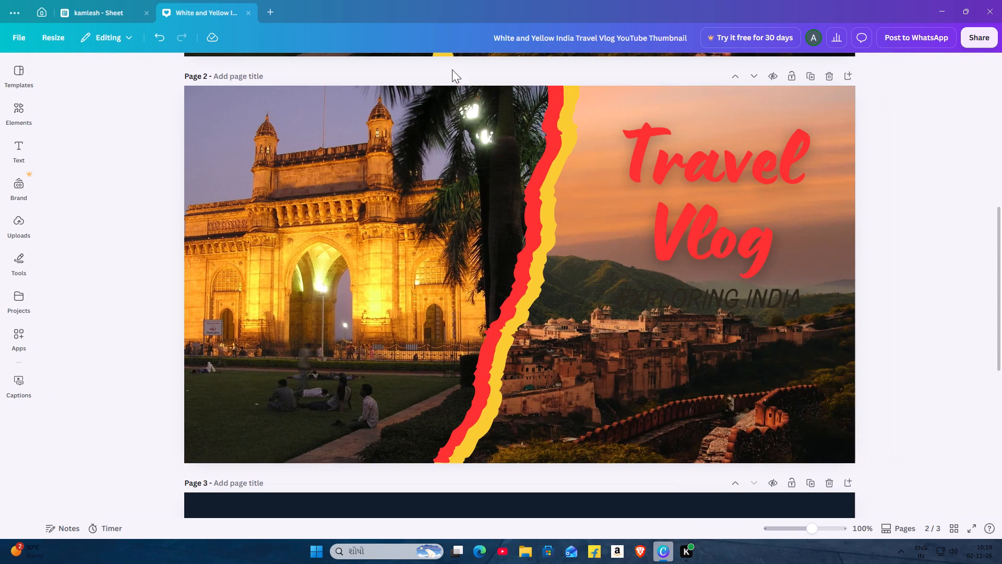
Change the EXPLORING INDIA text on page 2 to off-white from the design's text colours.
double_click(637, 299)
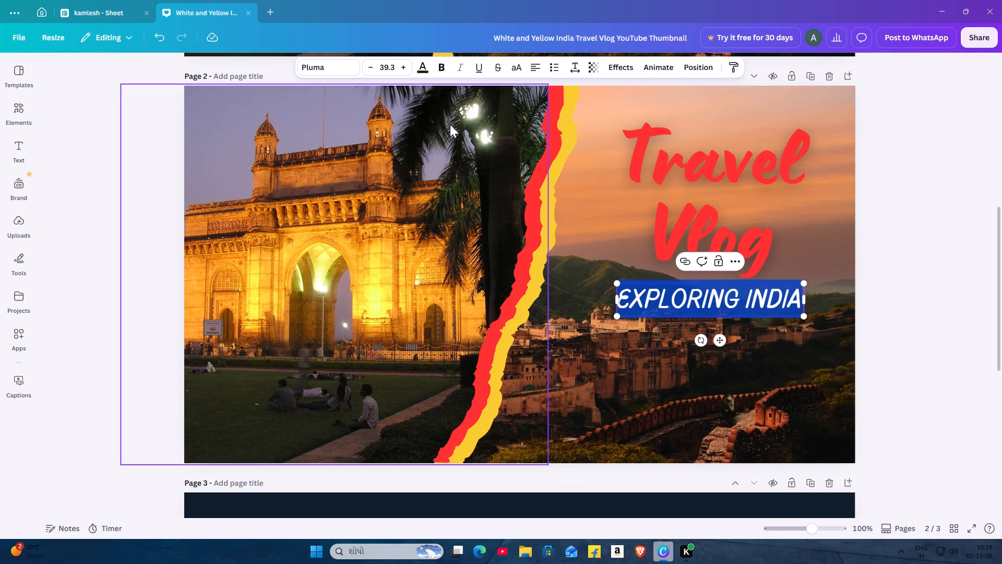
click(424, 68)
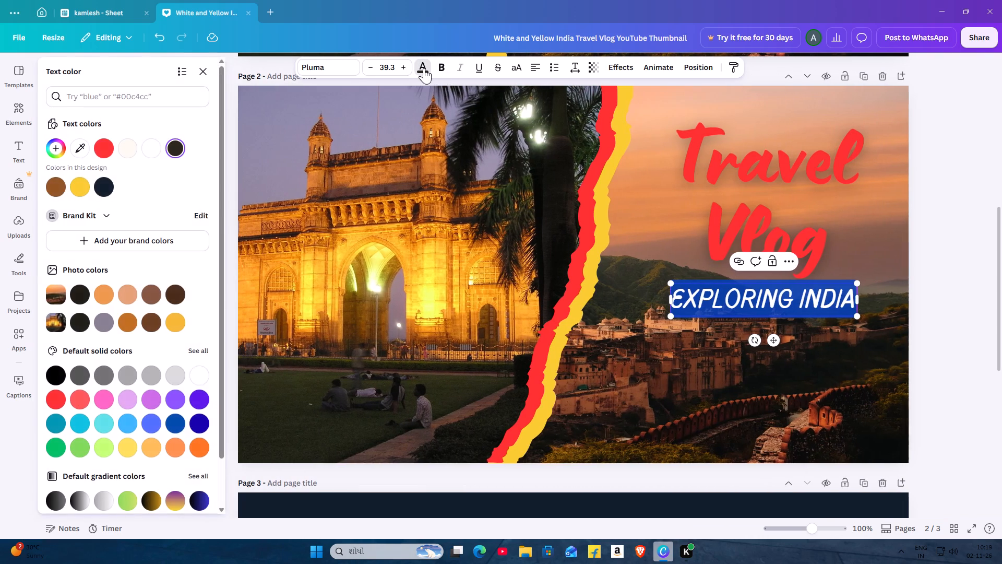
triple_click(133, 146)
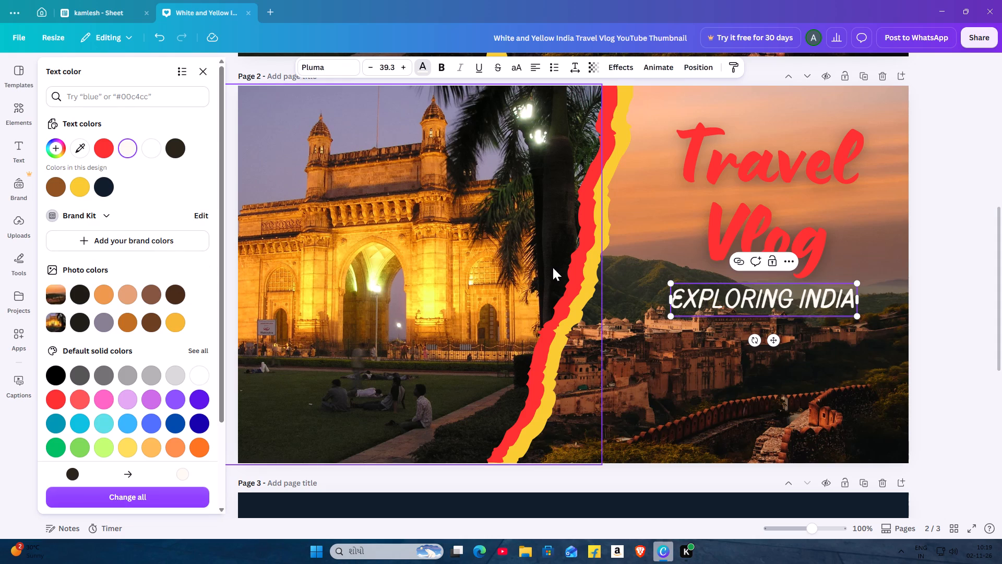
Copy the 25M+ Views text from page 1 and paste it below EXPLORING INDIA on page 2.
scroll(519, 243, up, 4)
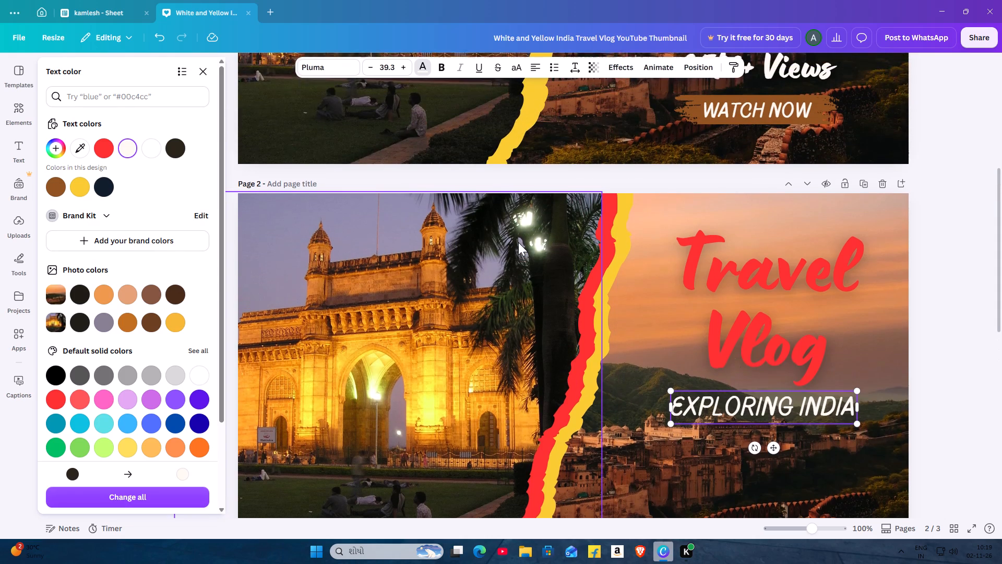
right_click(723, 175)
right_click(723, 175)
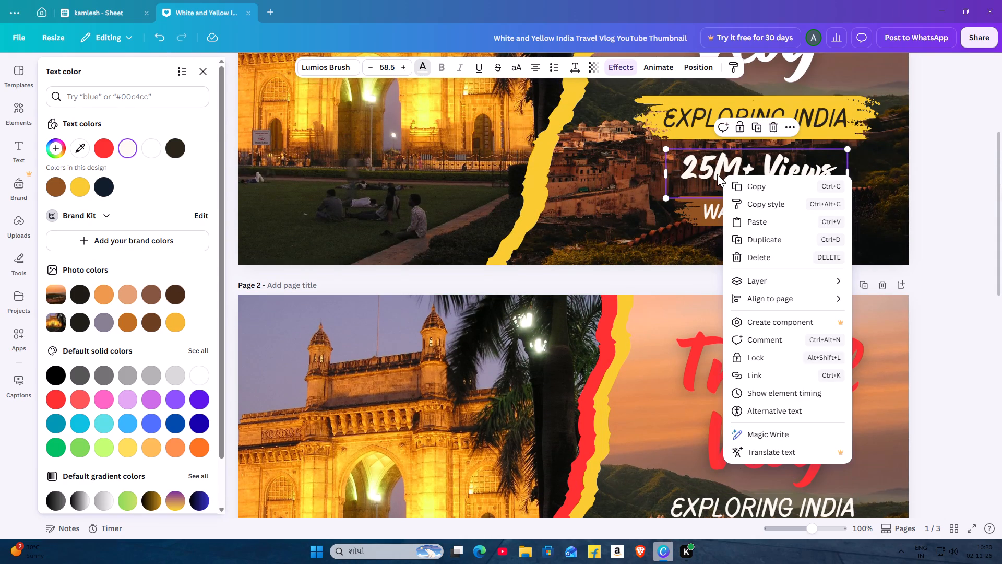
click(746, 190)
scroll(743, 189, down, 2)
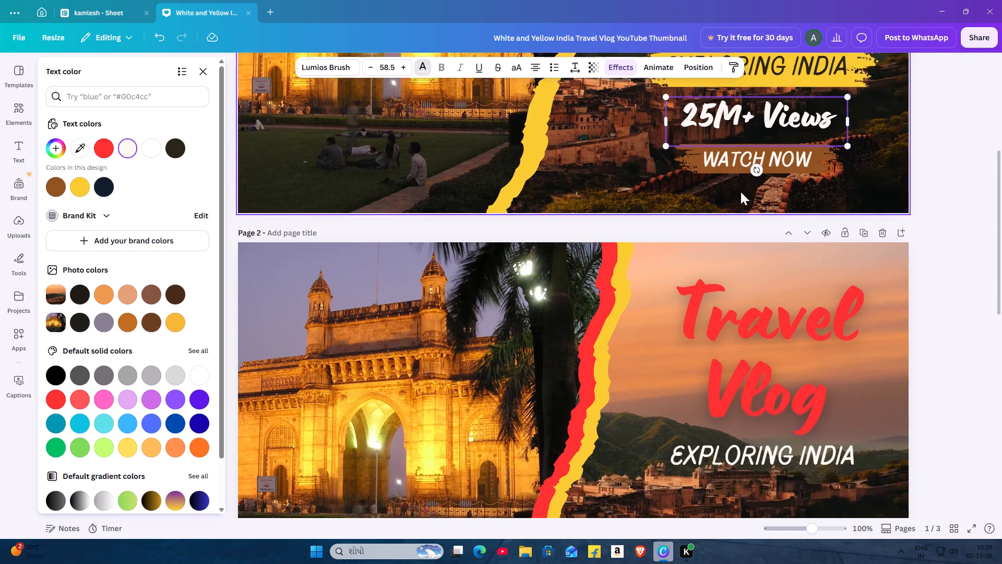
scroll(715, 263, down, 1)
right_click(710, 289)
right_click(710, 289)
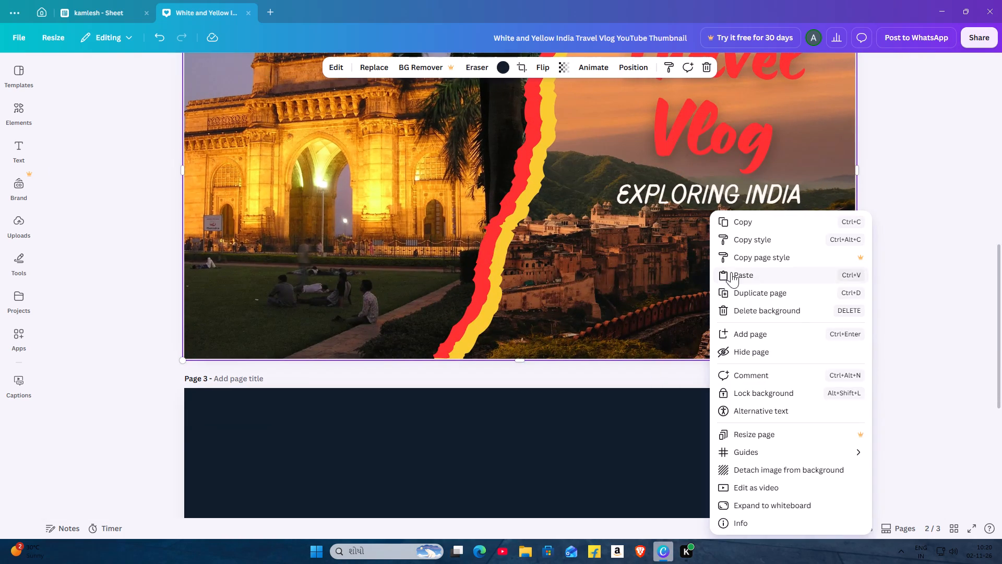
triple_click(731, 272)
Edit the pasted views text on page 2 to read 50M+ Views.
double_click(666, 272)
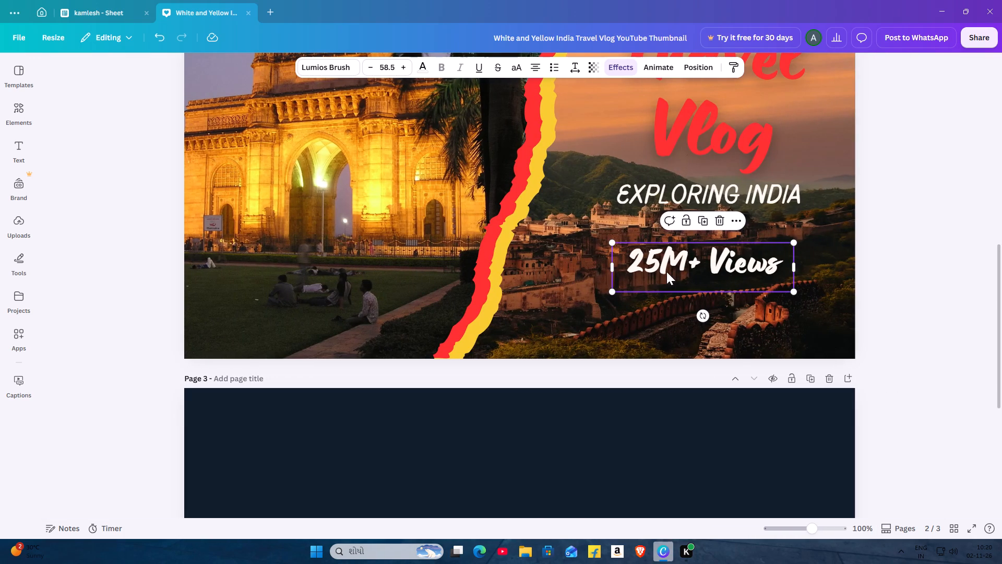
click(659, 267)
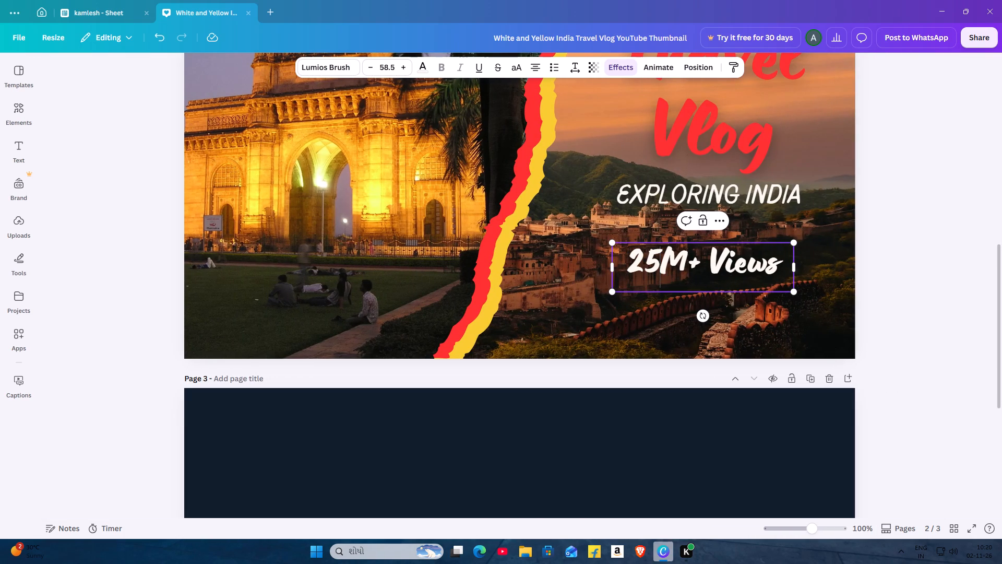
key(BackSpace)
key(BackSpace)
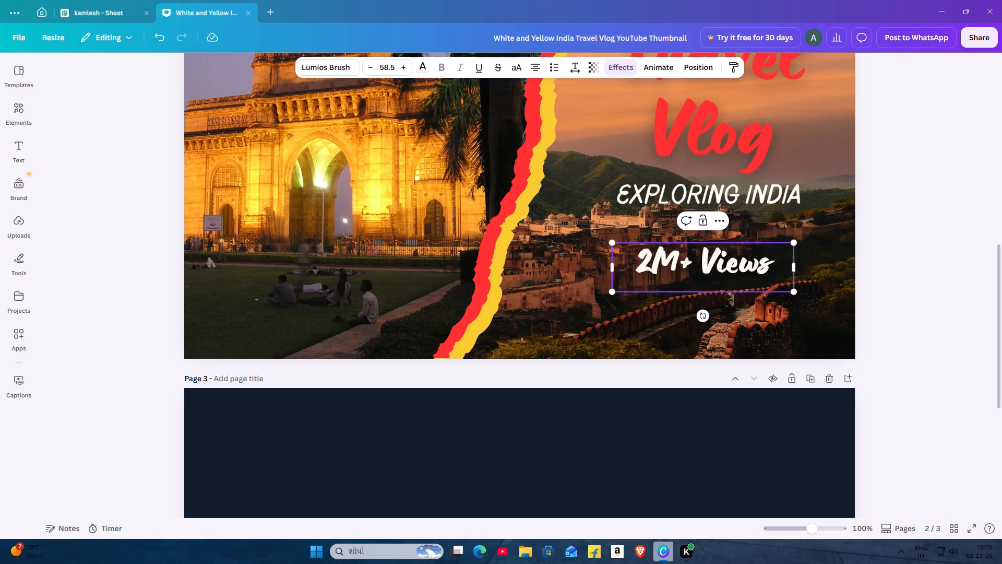
text(50)
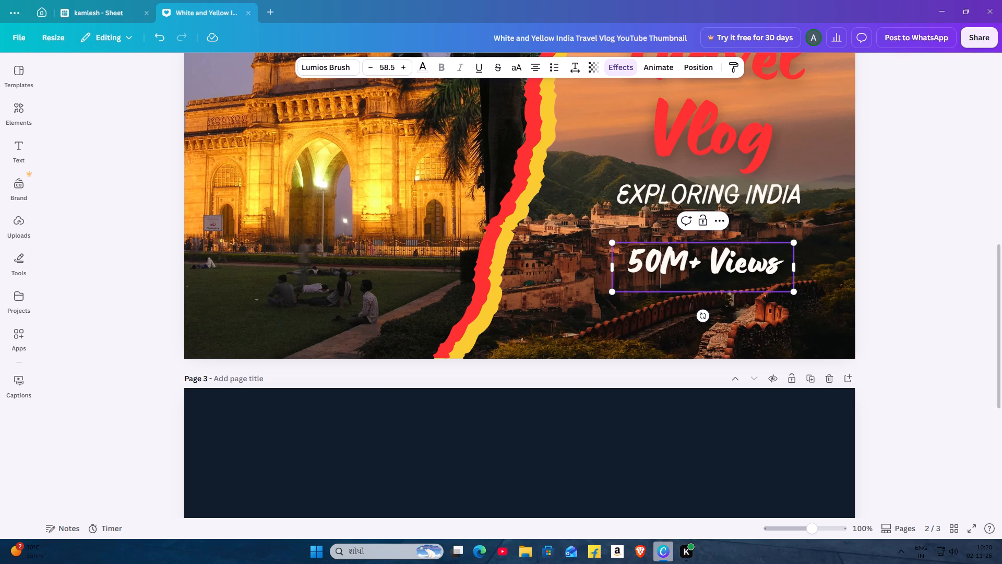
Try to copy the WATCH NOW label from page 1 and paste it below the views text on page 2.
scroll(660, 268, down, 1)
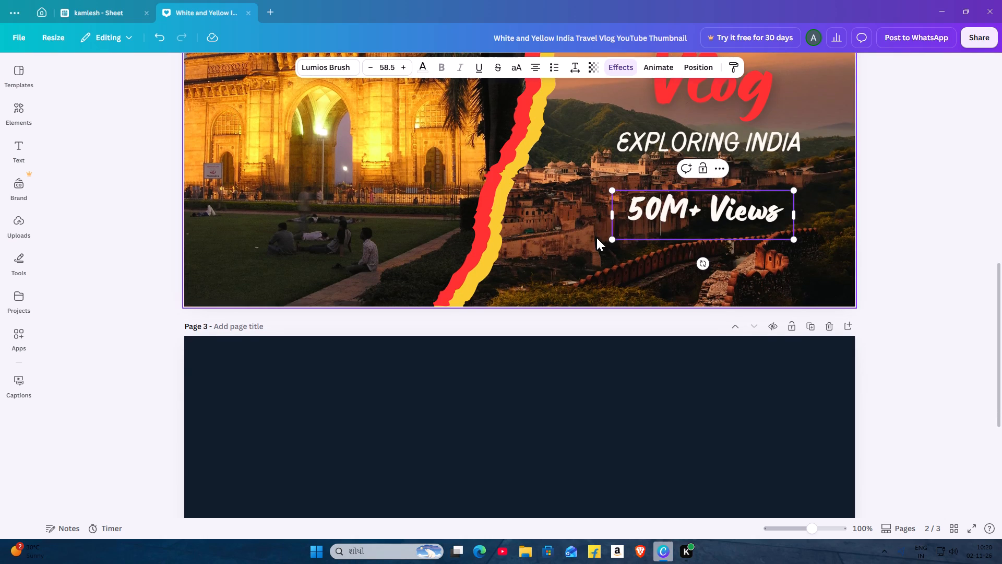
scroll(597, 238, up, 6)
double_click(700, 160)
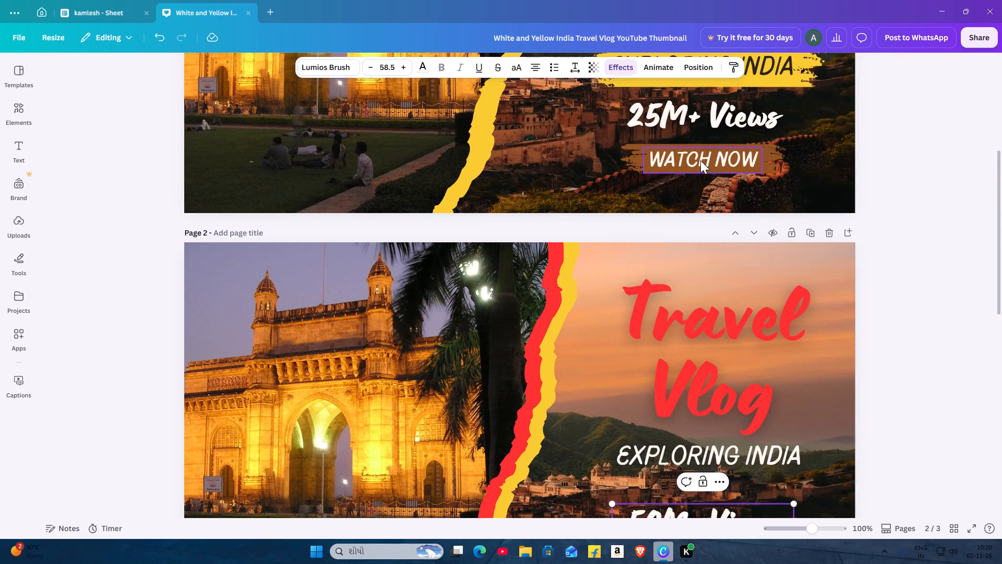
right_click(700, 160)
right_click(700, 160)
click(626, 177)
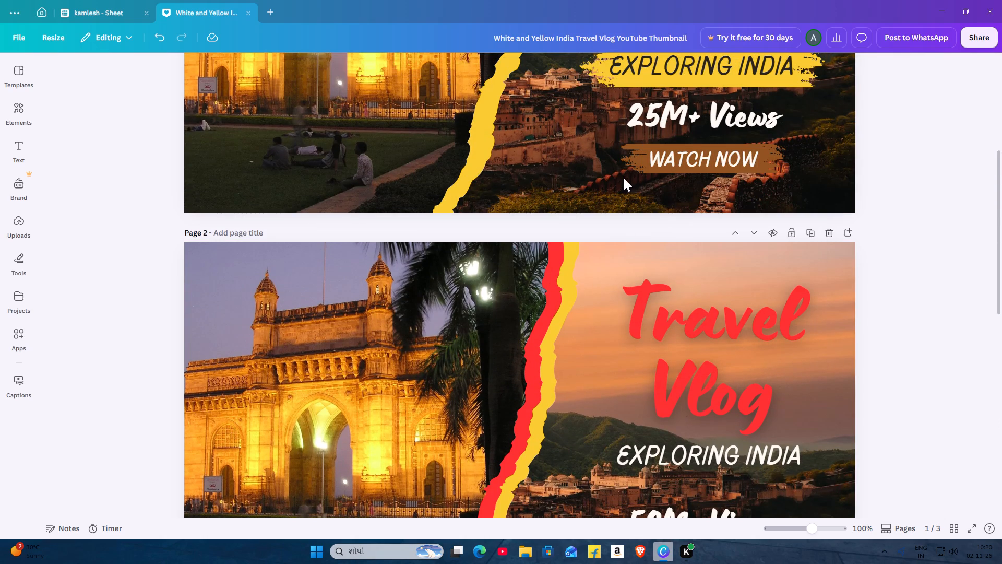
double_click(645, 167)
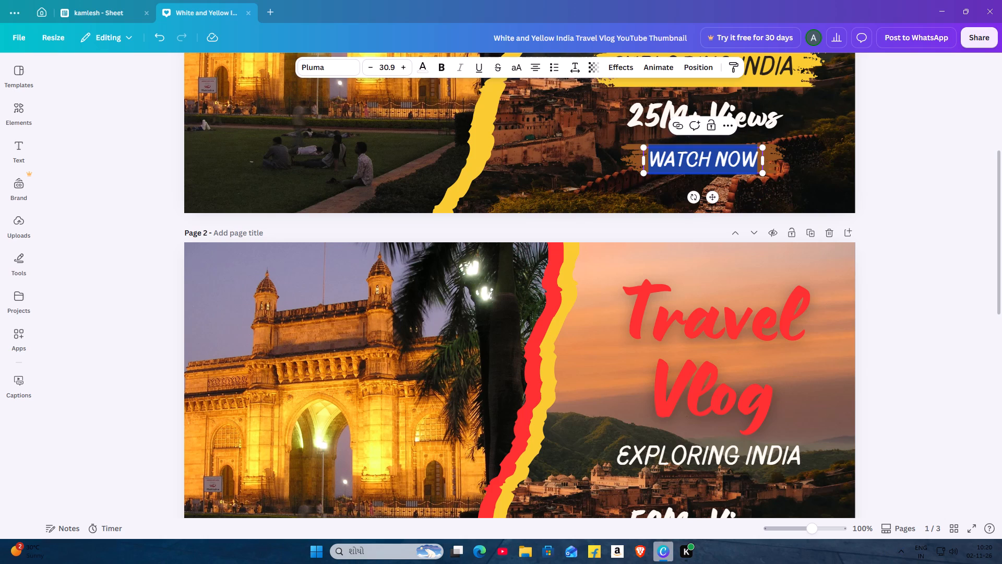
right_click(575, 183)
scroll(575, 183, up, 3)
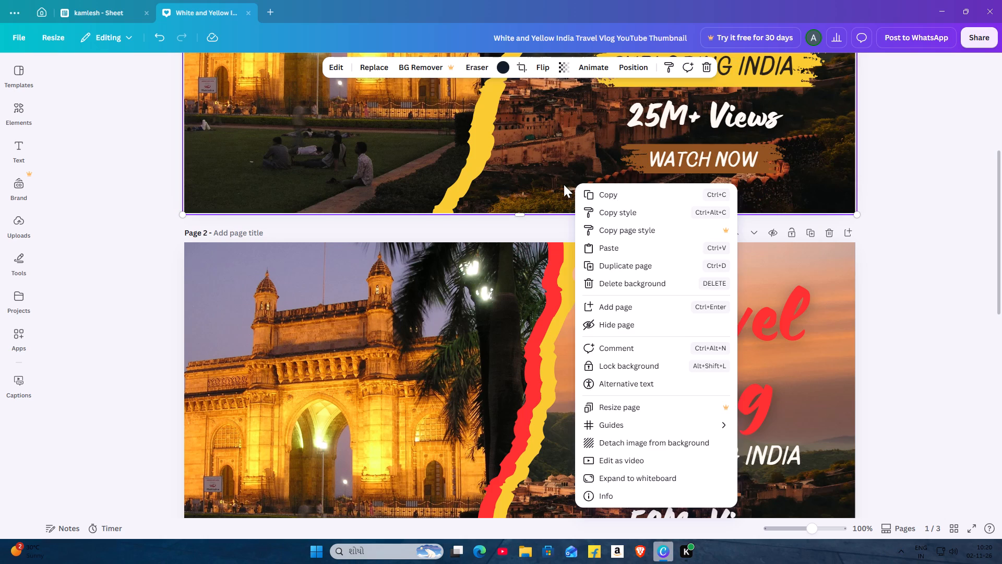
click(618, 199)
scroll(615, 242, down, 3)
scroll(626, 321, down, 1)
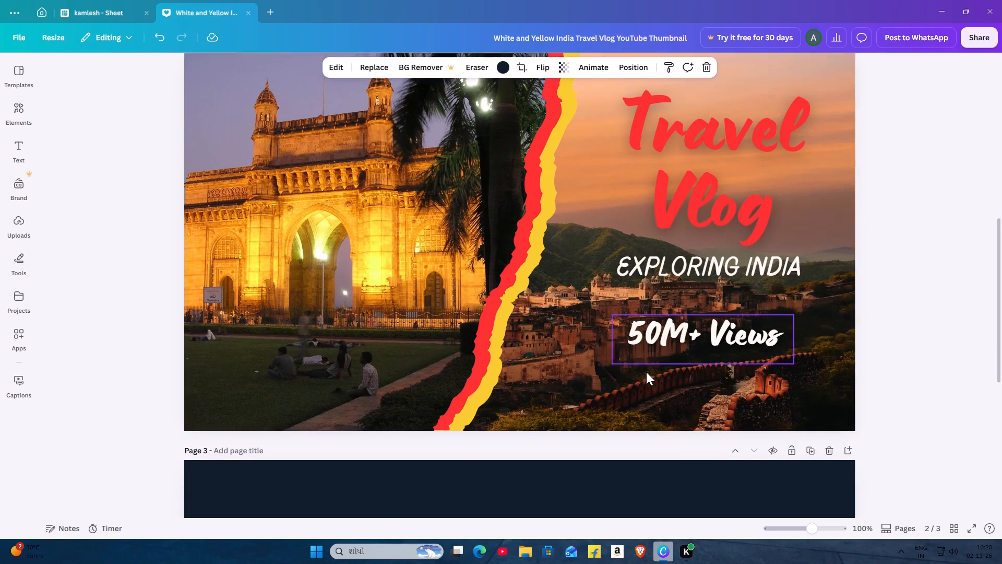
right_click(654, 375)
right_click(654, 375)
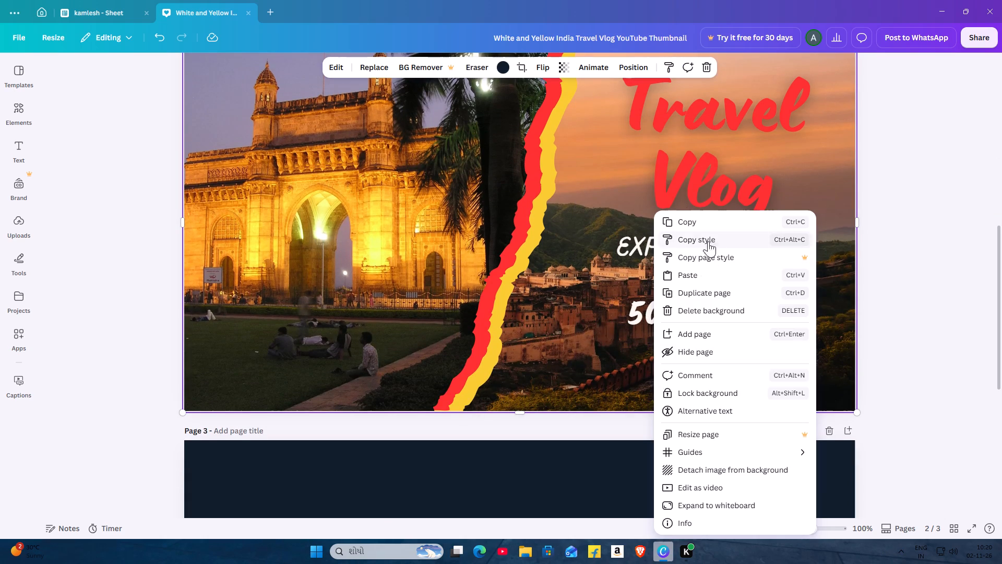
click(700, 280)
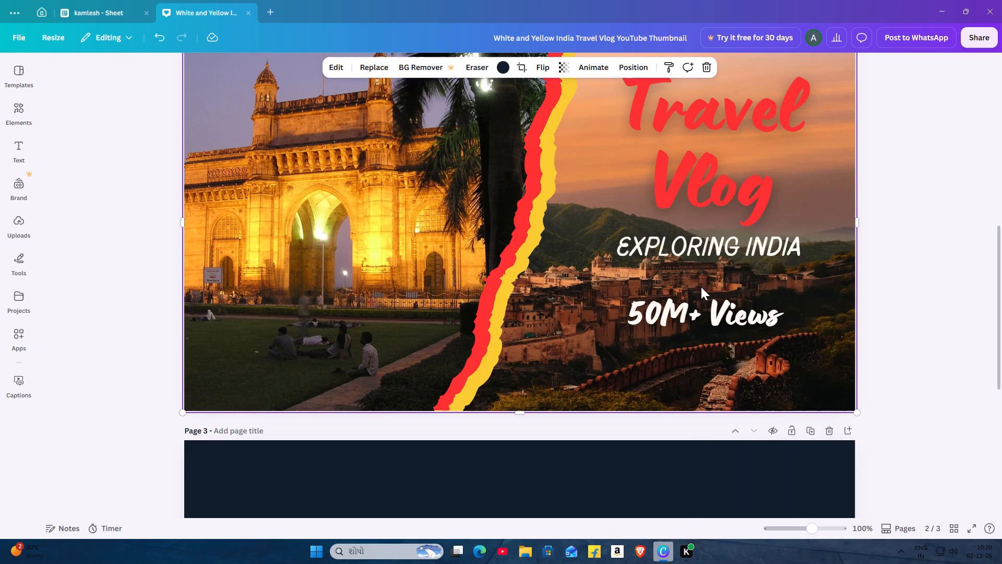
Move the 50M+ Views text slightly up, closer to EXPLORING INDIA on page 2.
drag(701, 304, 701, 299)
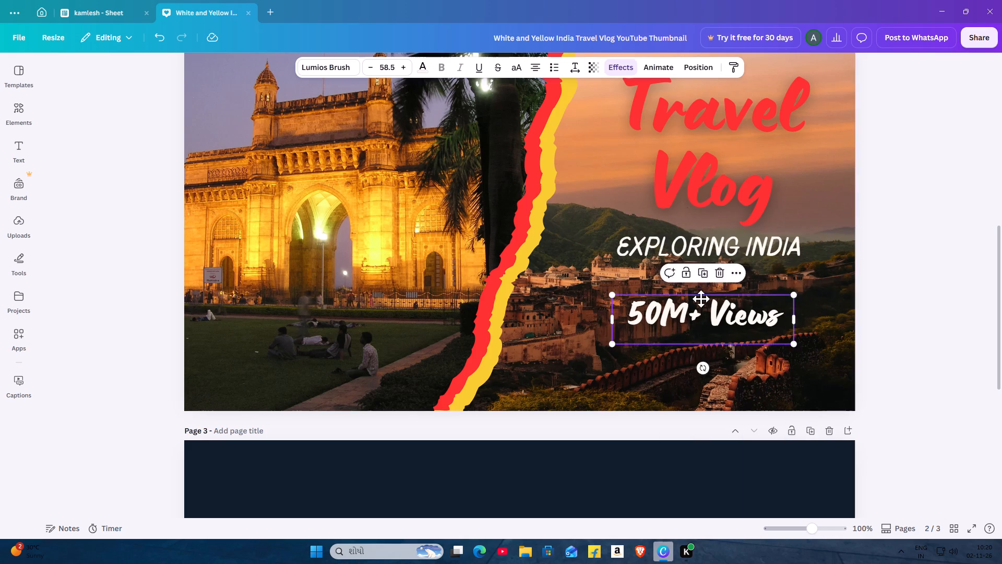
drag(701, 299, 705, 292)
click(705, 292)
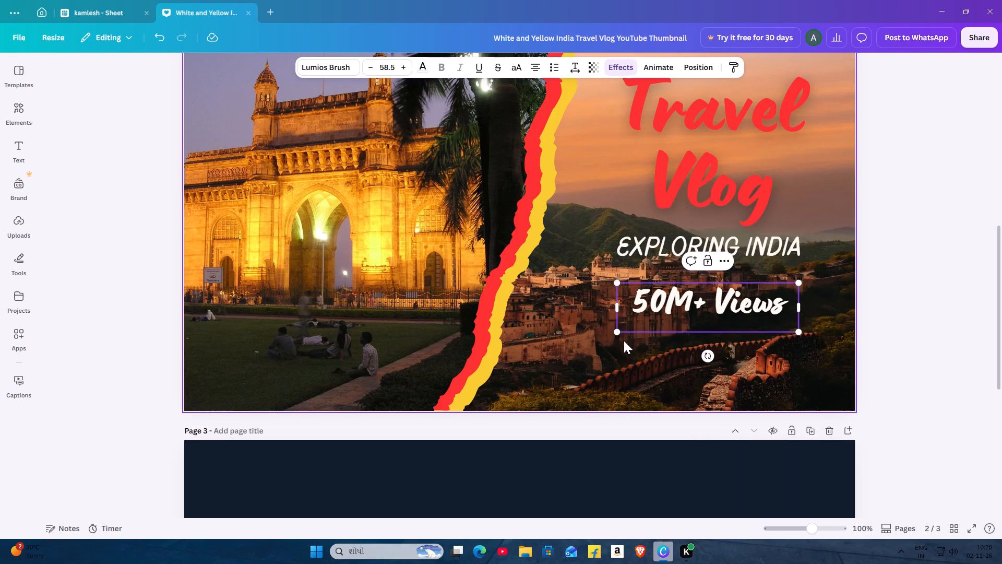
Cut the WATCH NOW text from page 1's brown brush label and paste it onto page 2.
scroll(625, 345, up, 2)
scroll(659, 281, up, 3)
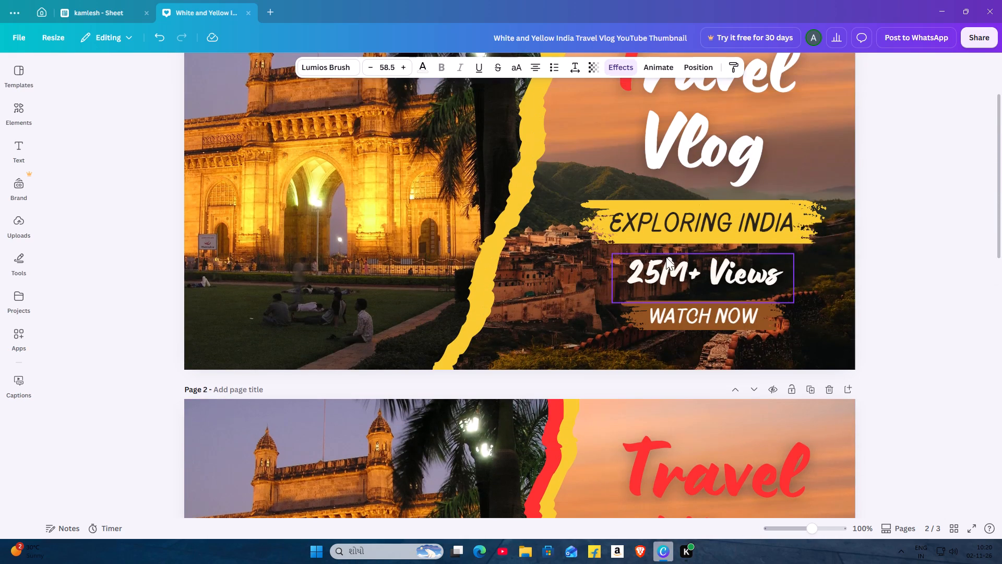
double_click(653, 316)
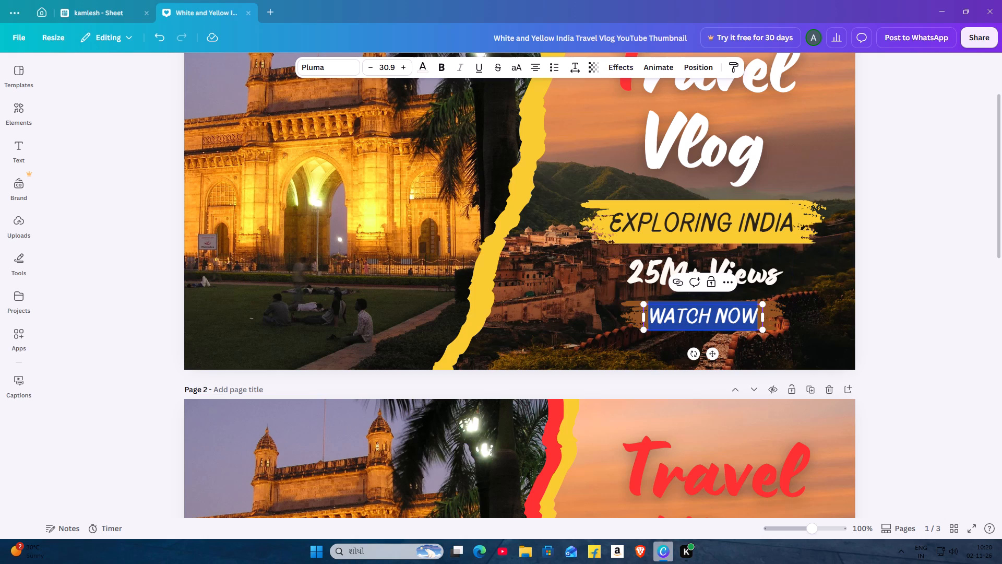
right_click(663, 316)
click(670, 350)
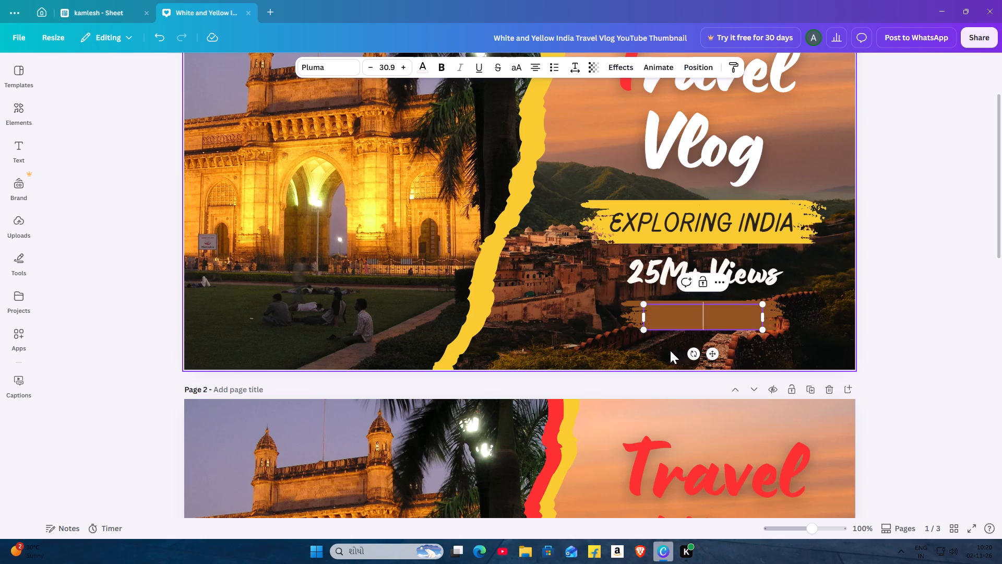
scroll(669, 346, down, 5)
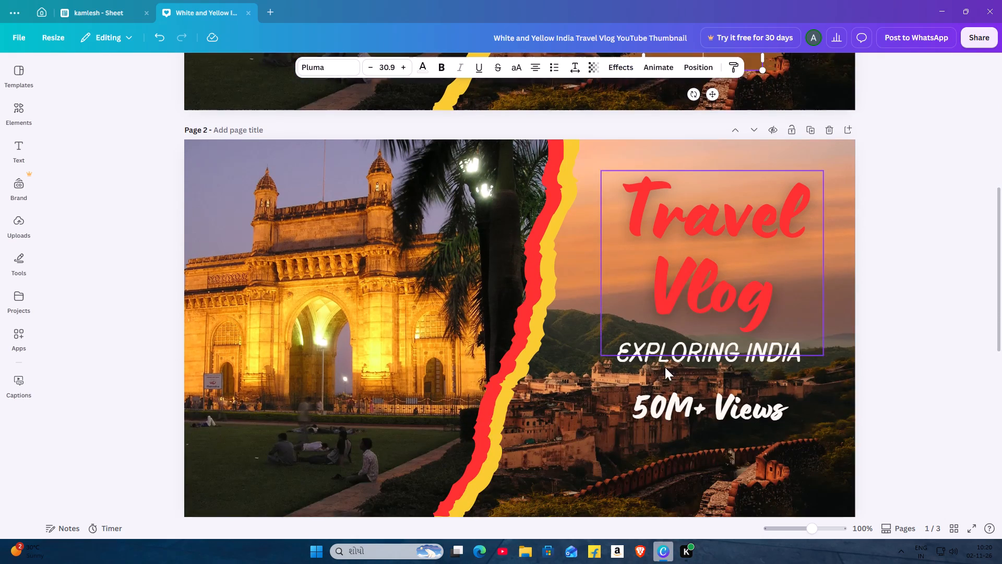
scroll(664, 378, down, 2)
right_click(664, 378)
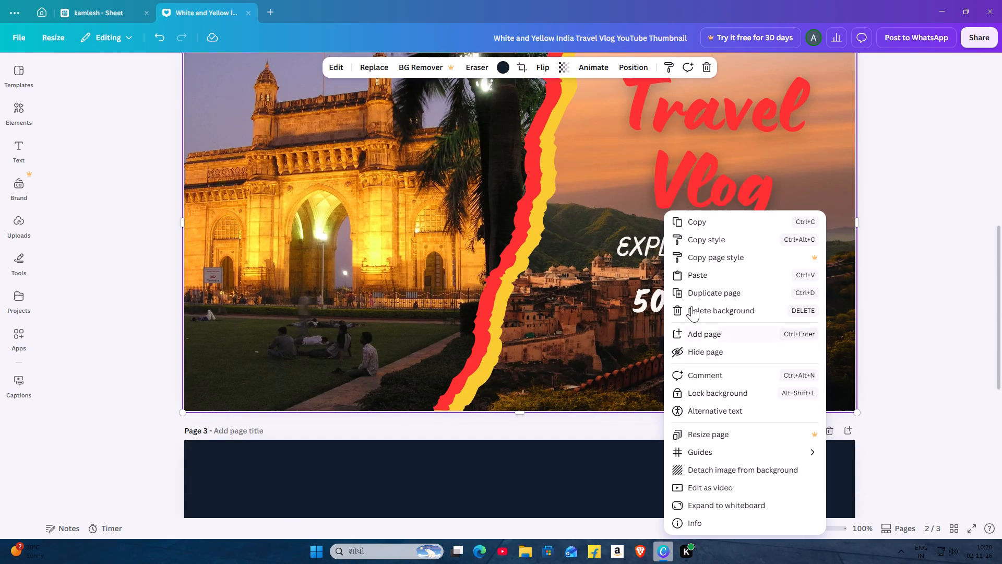
click(701, 275)
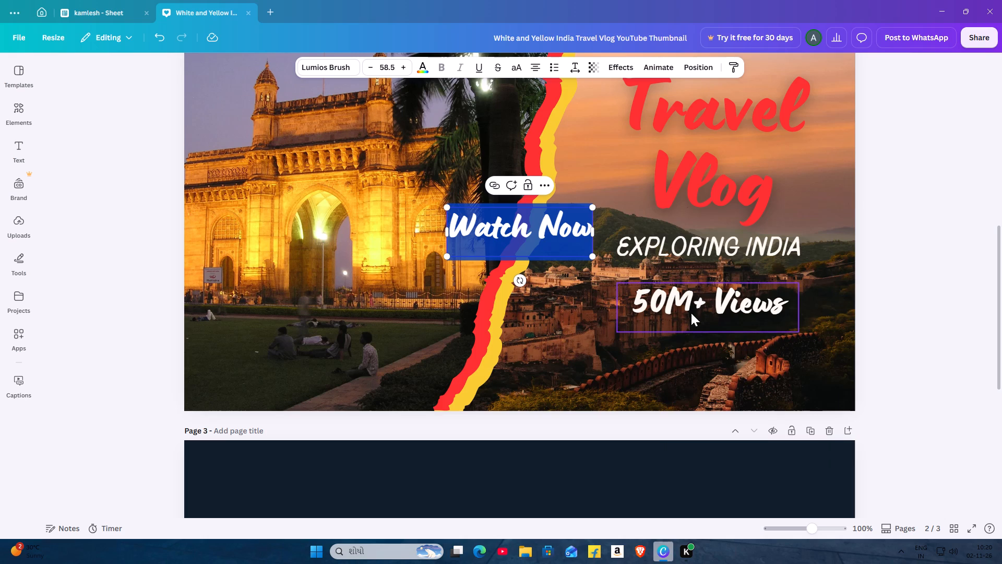
Move the pasted Watch Now text directly below 50M+ Views on page 2.
click(691, 314)
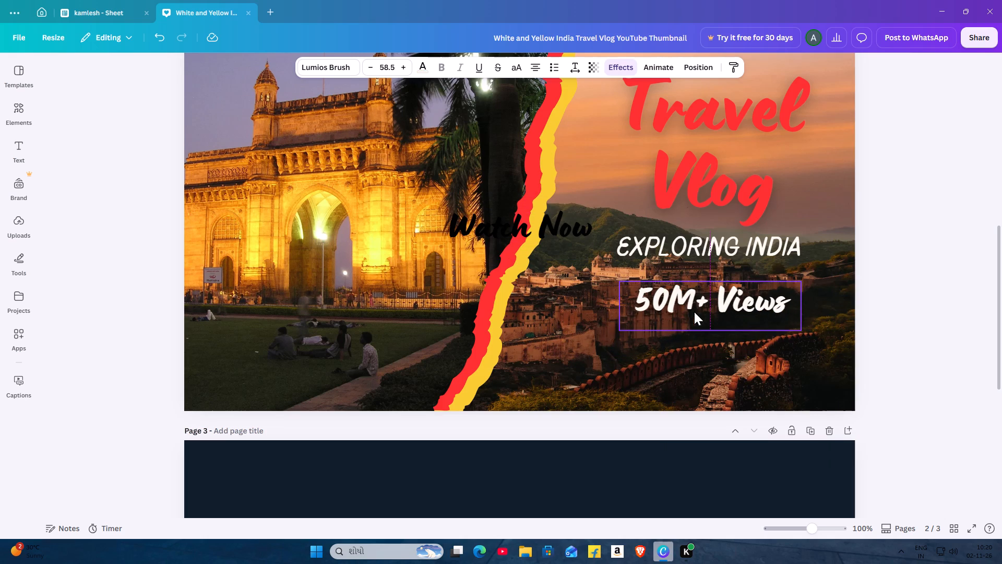
drag(546, 218, 694, 347)
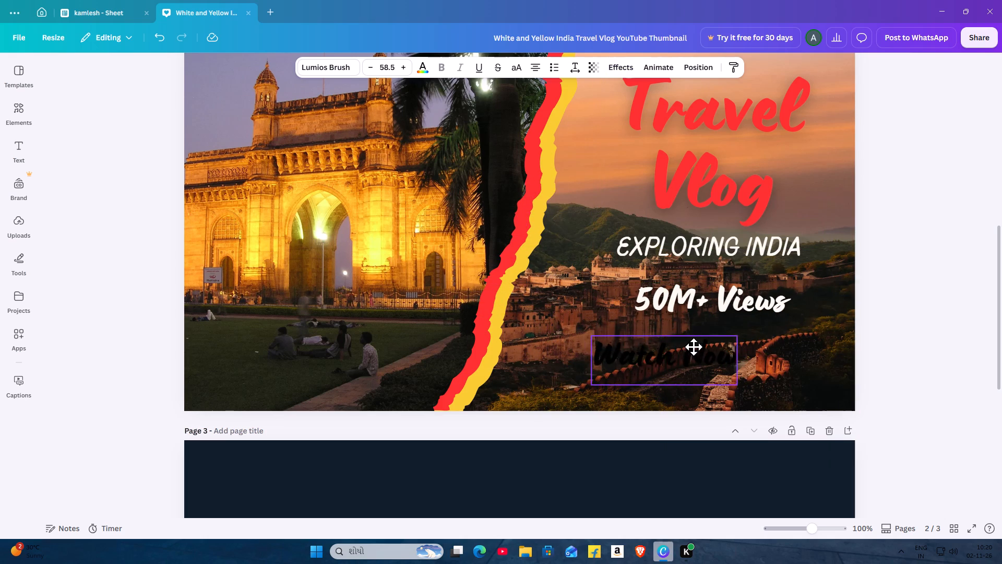
drag(694, 347, 725, 336)
click(725, 336)
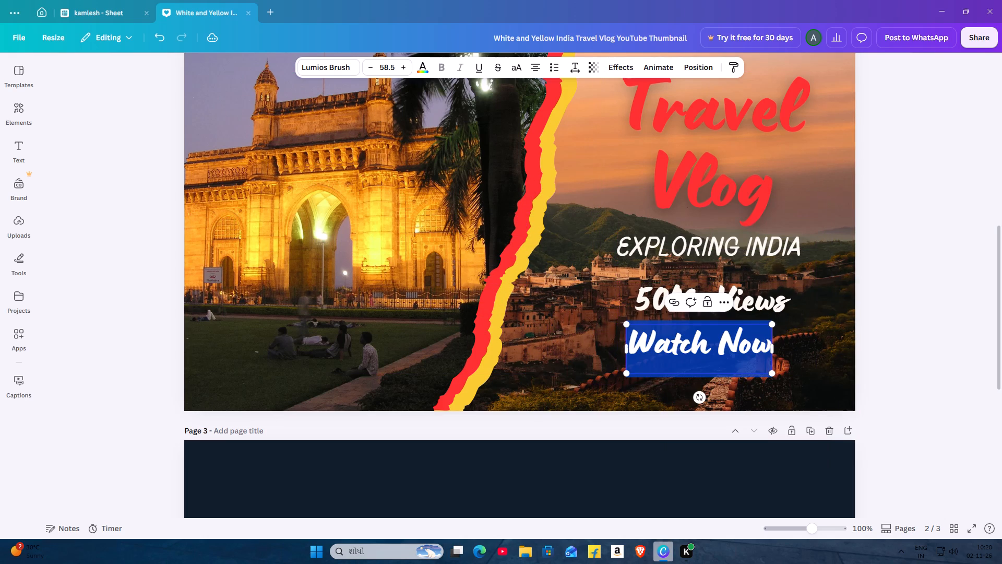
click(565, 311)
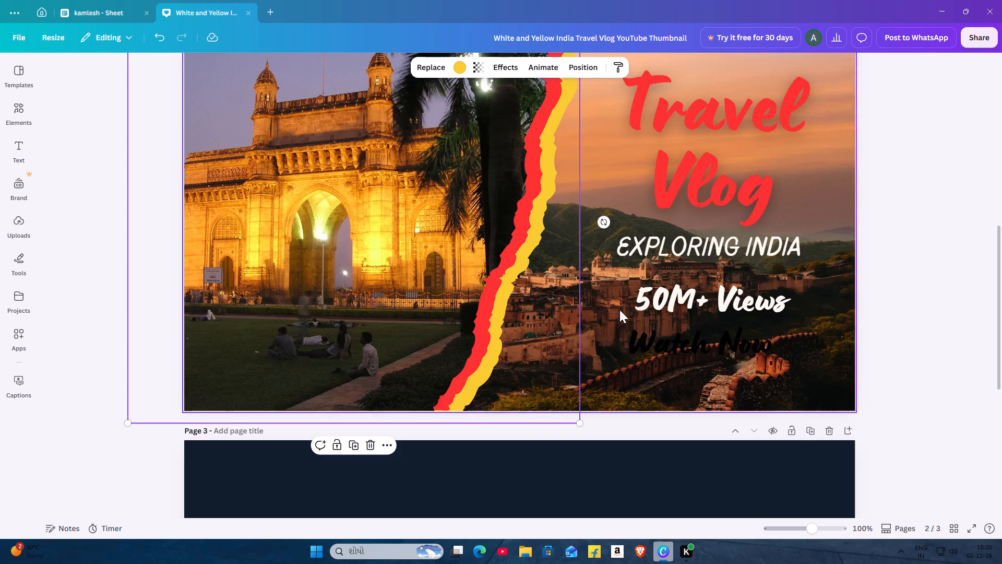
Recolour the 50M+ Views text on page 2 with the design's yellow.
click(654, 304)
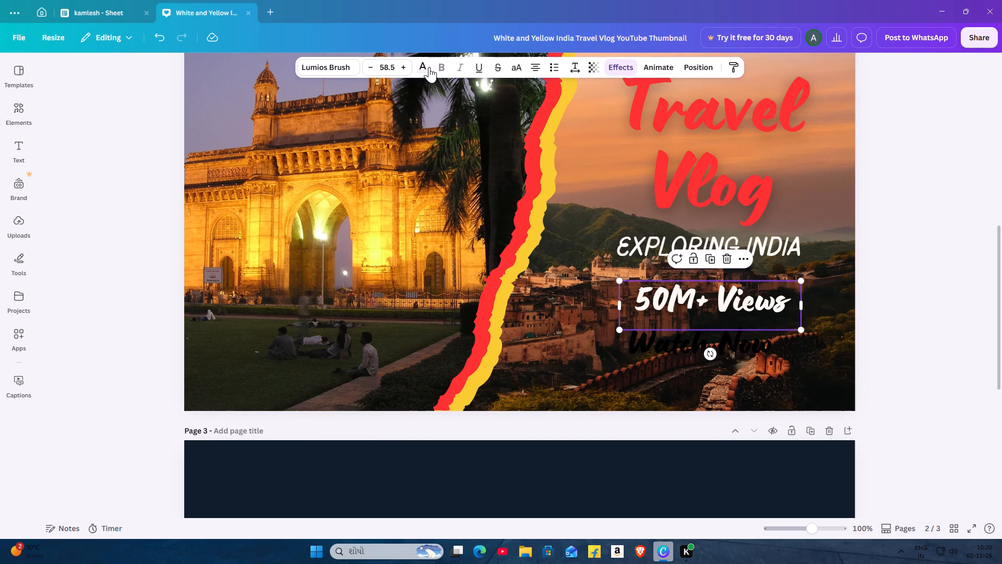
click(423, 68)
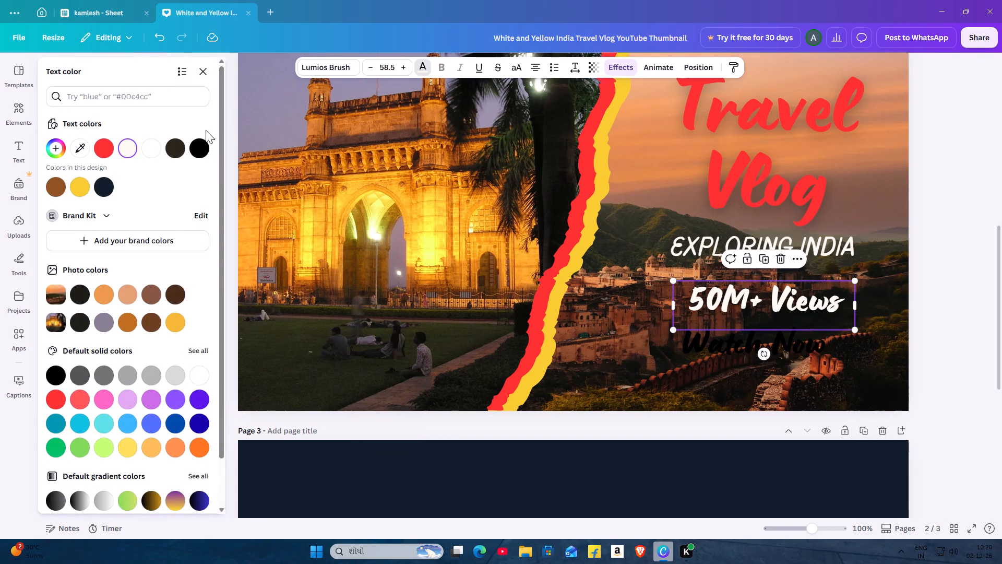
double_click(169, 148)
triple_click(196, 153)
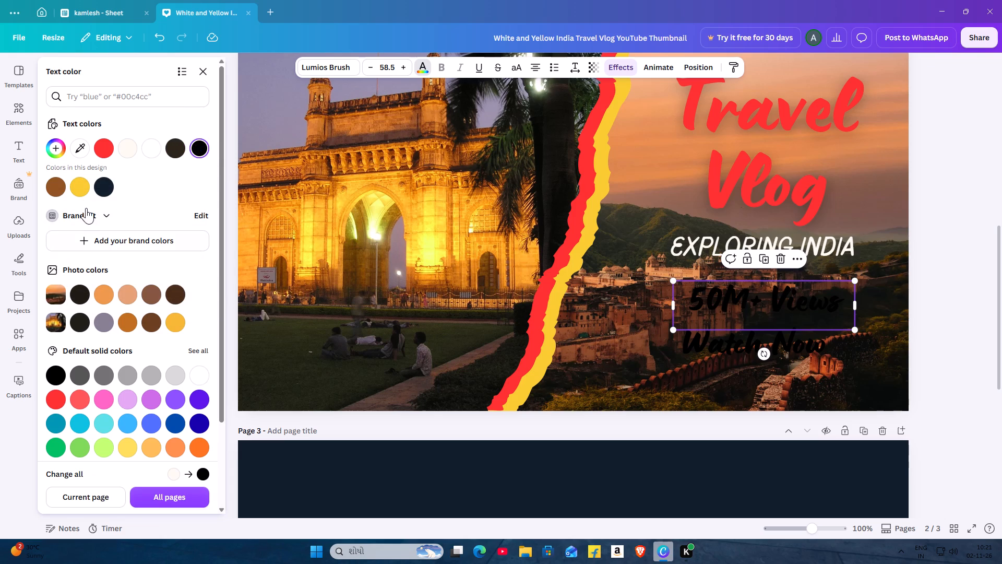
click(80, 195)
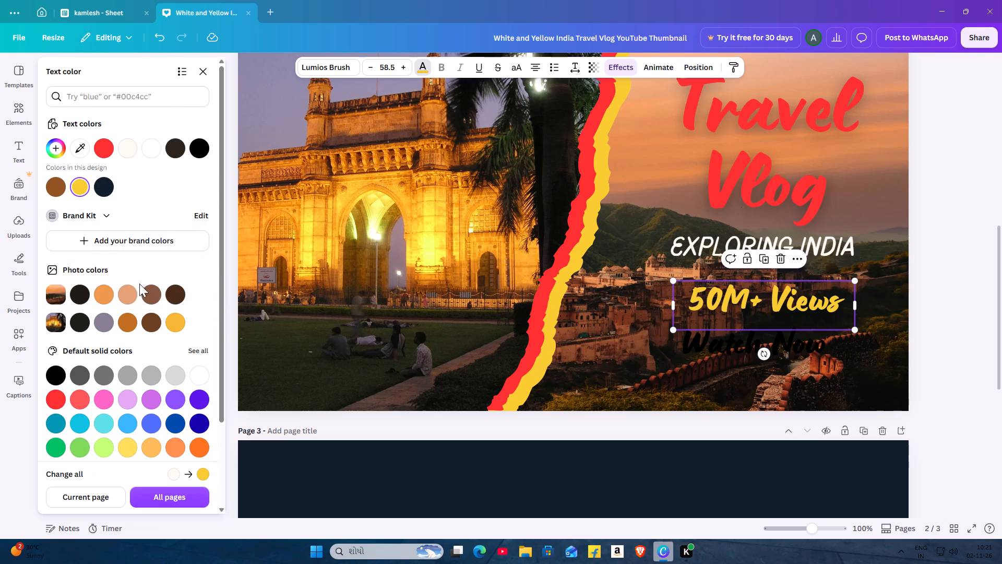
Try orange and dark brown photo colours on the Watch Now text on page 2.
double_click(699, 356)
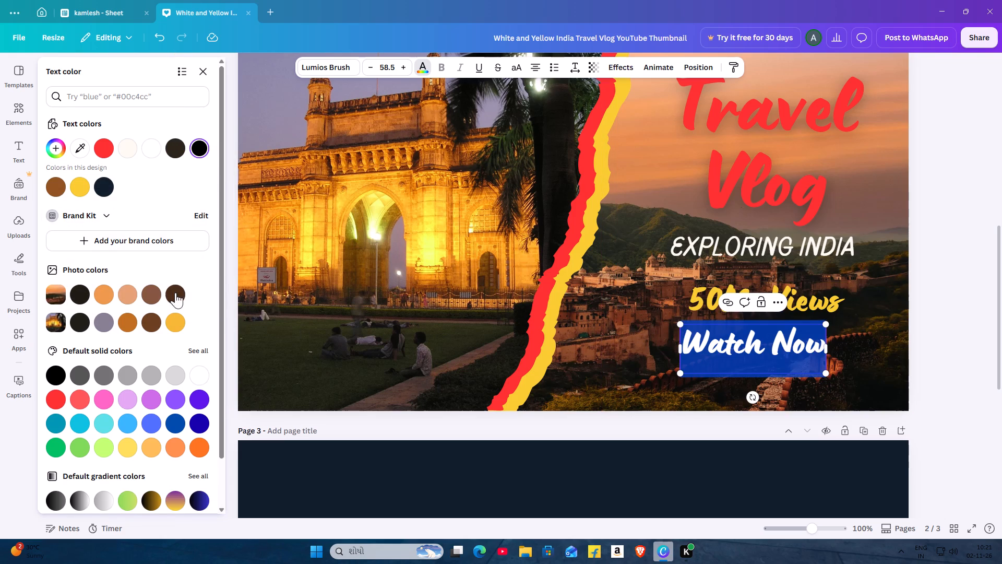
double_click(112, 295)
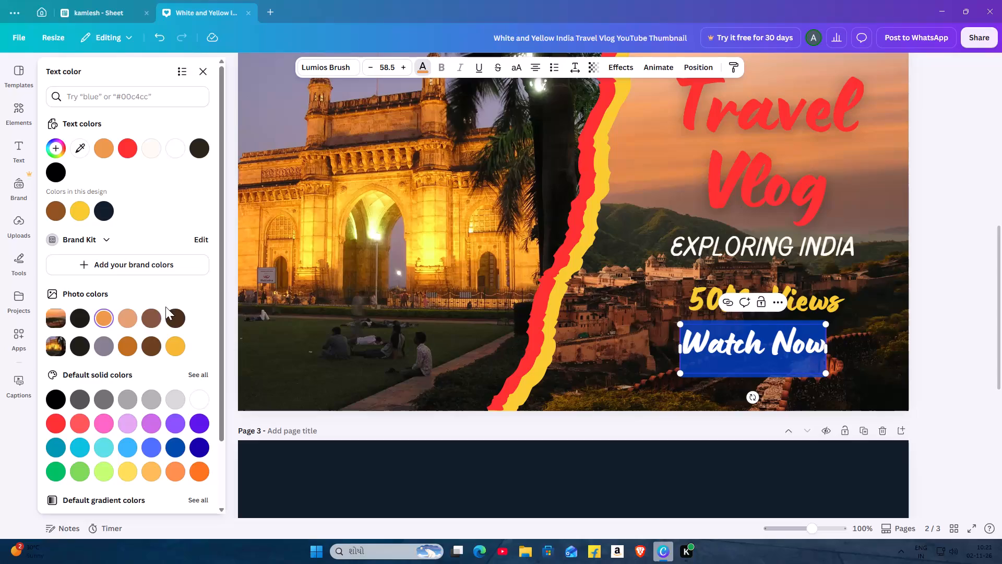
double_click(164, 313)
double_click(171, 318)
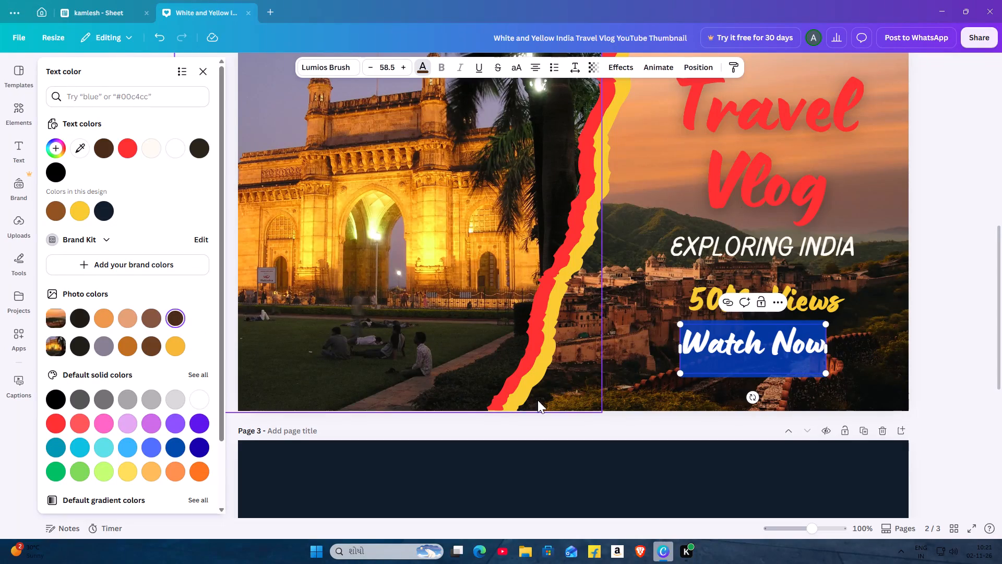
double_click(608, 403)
Recolour the Watch Now text on page 2 with the default solid pink.
double_click(679, 342)
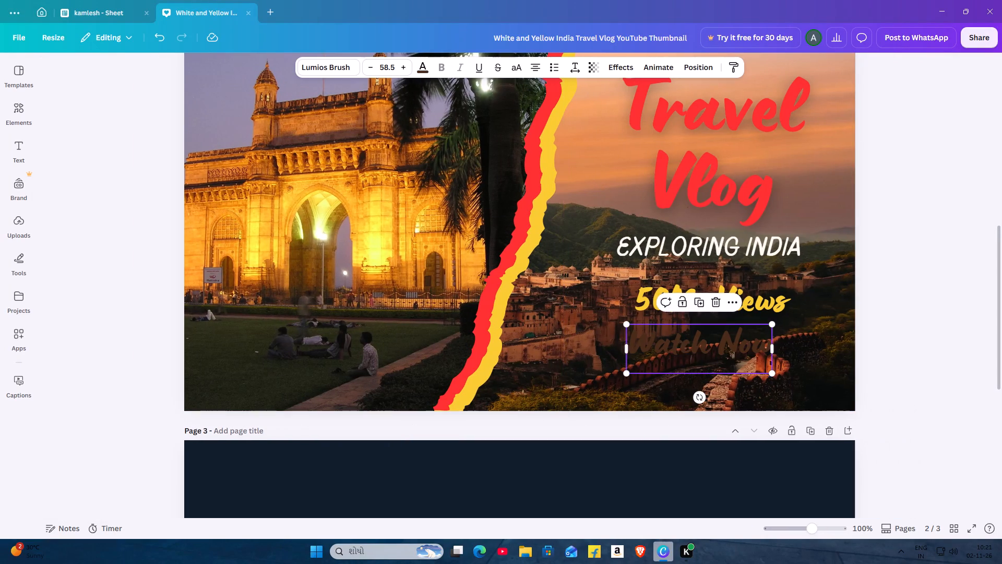
double_click(417, 76)
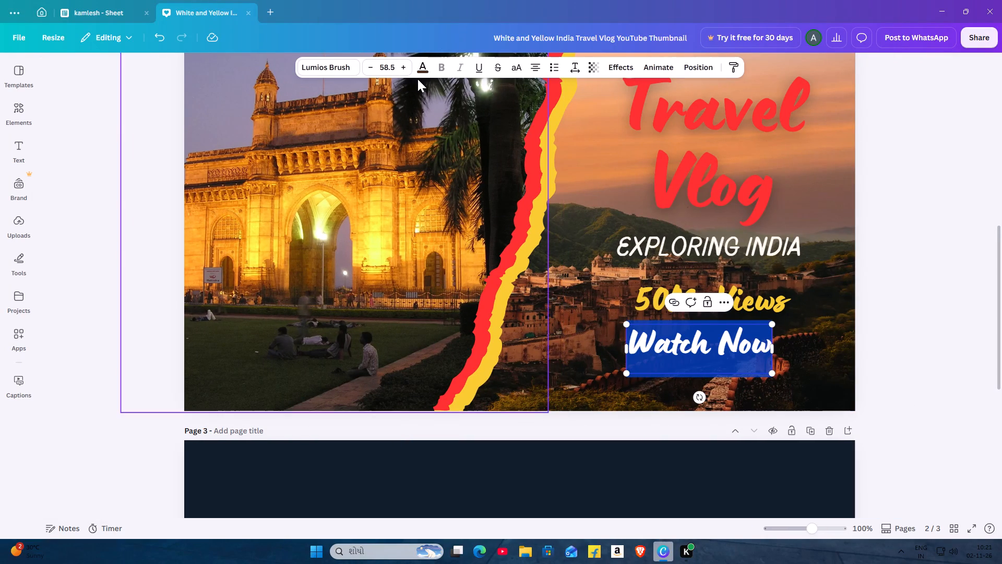
triple_click(421, 73)
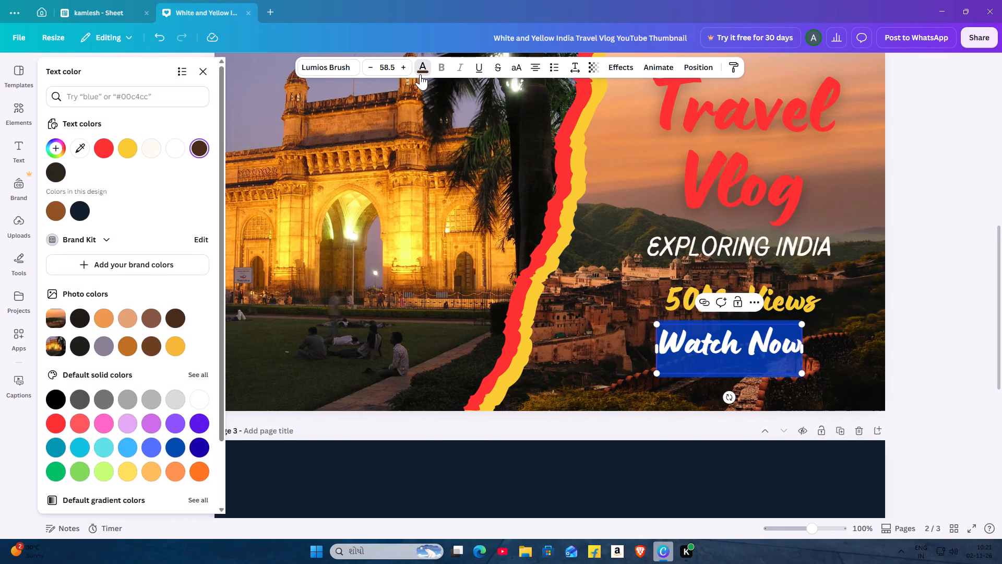
click(105, 428)
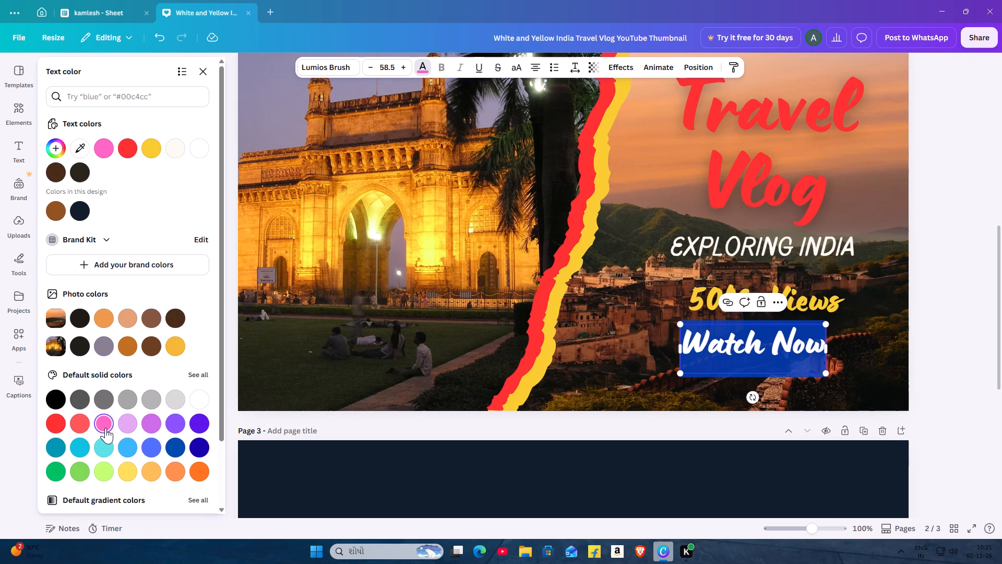
double_click(352, 371)
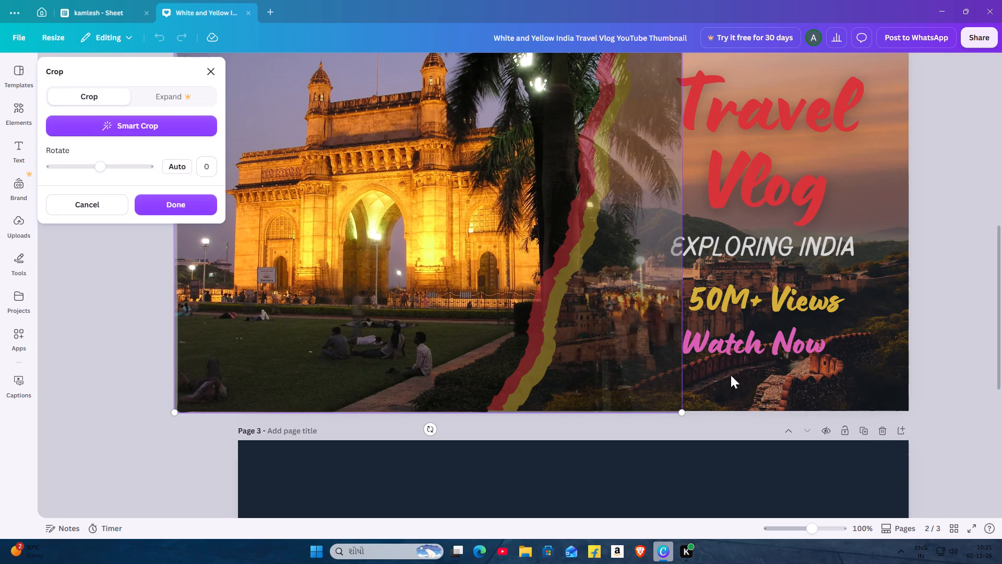
click(755, 403)
Apply the Merge text animation to the EXPLORING INDIA subtitle on page 2.
scroll(617, 343, up, 2)
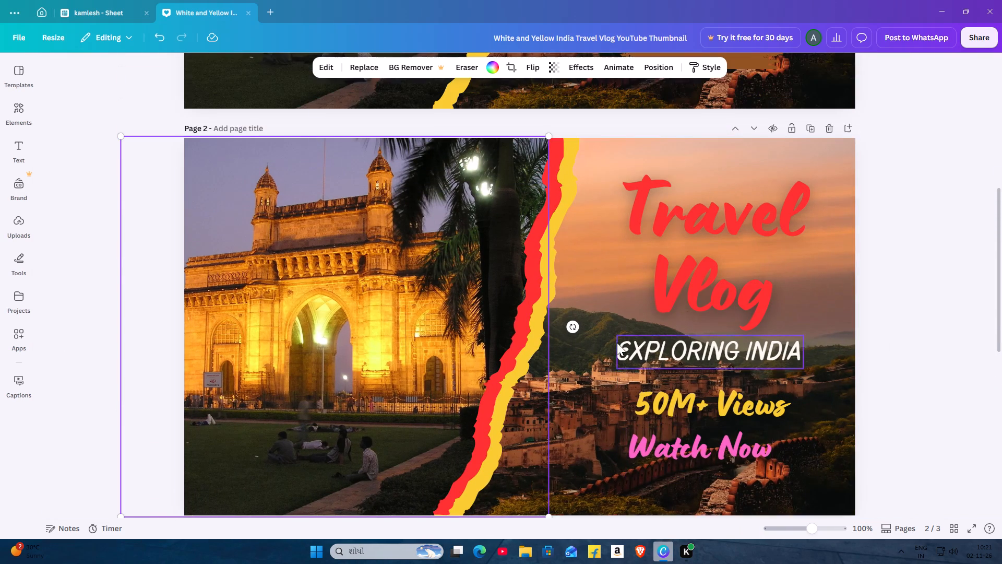
scroll(617, 343, up, 5)
scroll(617, 343, down, 1)
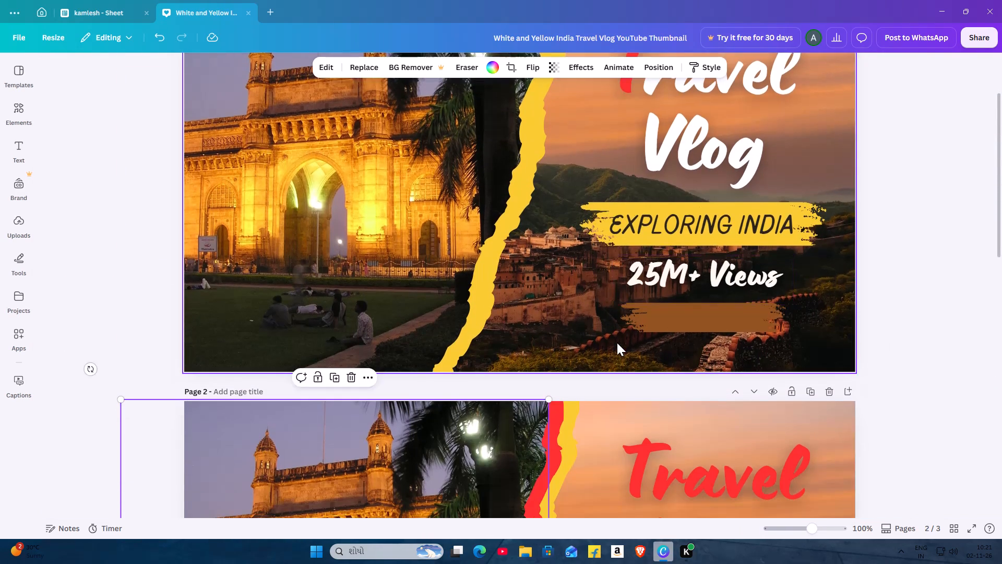
scroll(617, 343, down, 6)
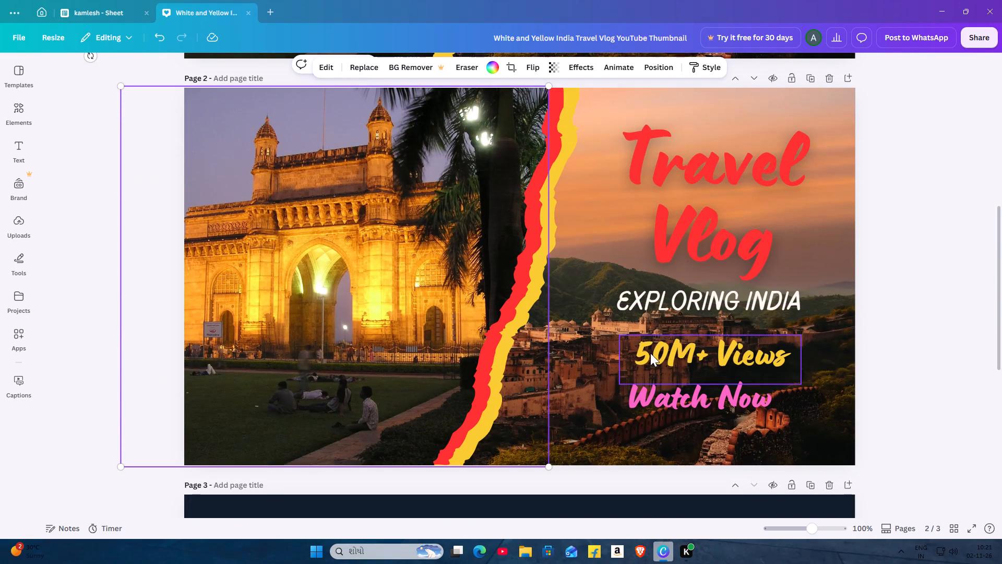
click(658, 316)
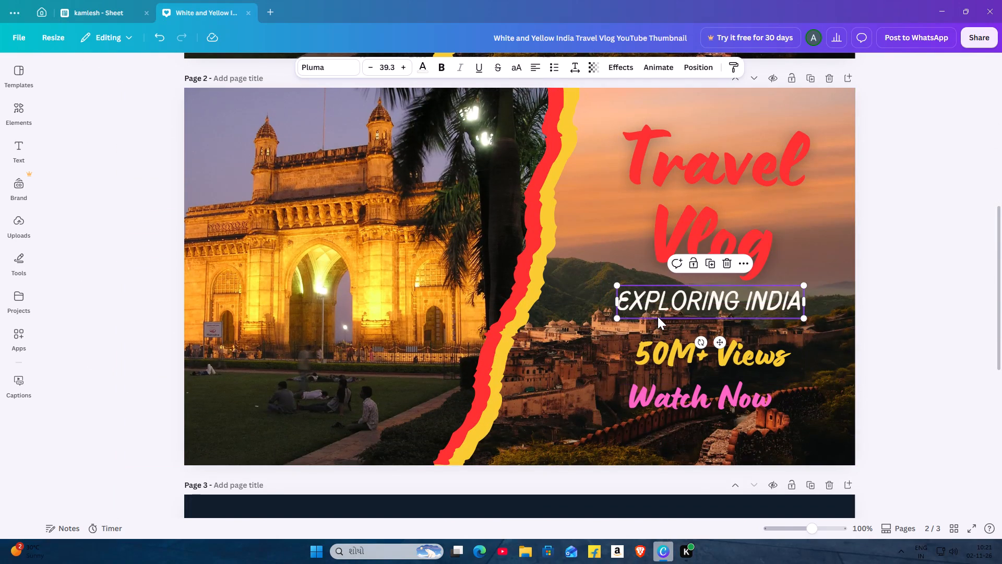
right_click(658, 316)
click(642, 314)
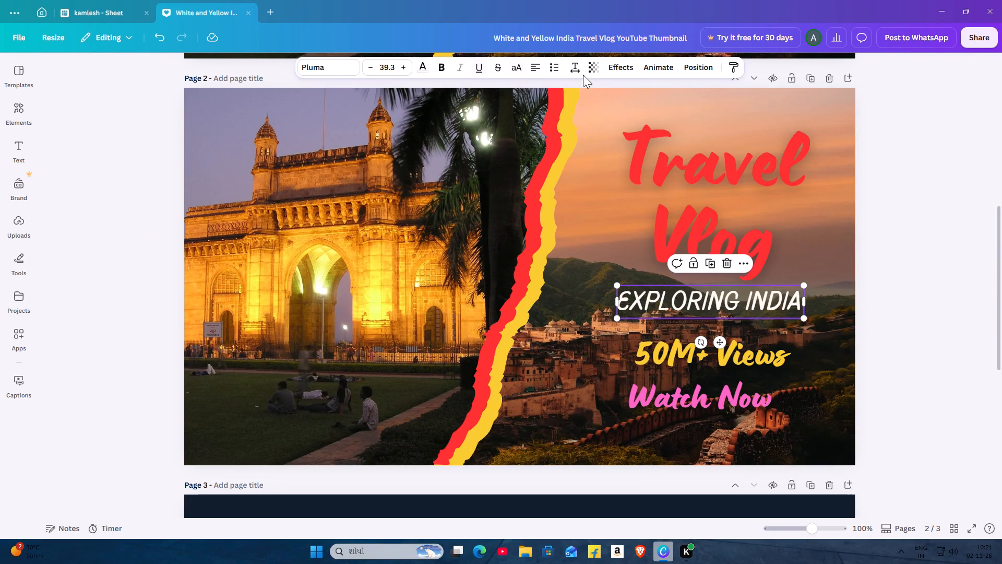
click(644, 70)
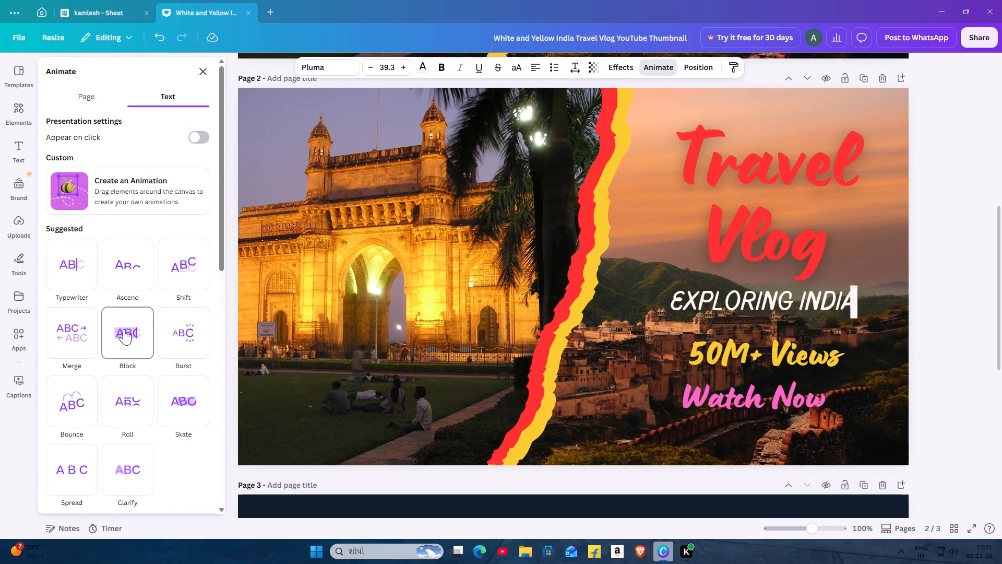
click(79, 331)
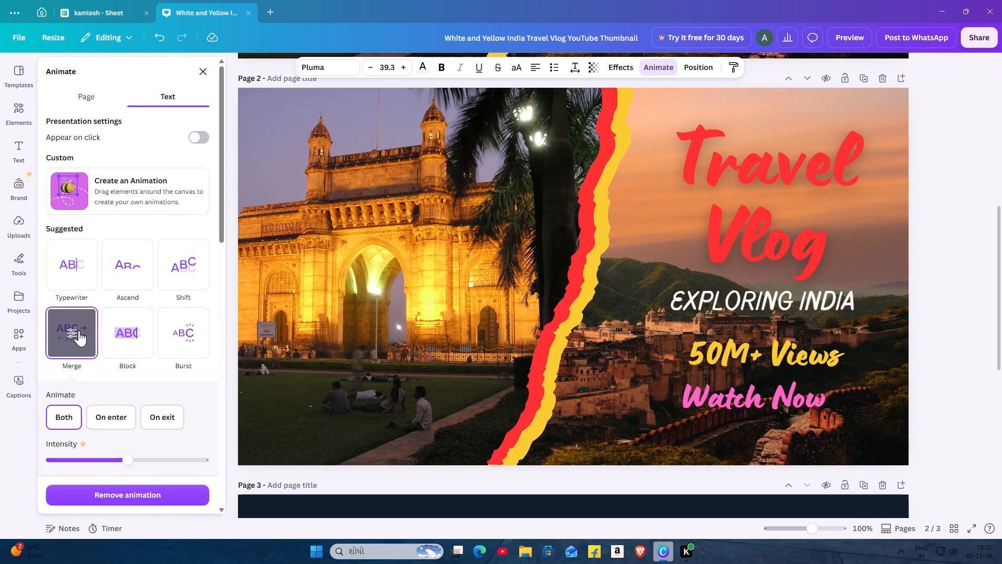
Add a Drop shadow effect to the yellow torn edge on page 2 with its direction set to 153.
click(619, 305)
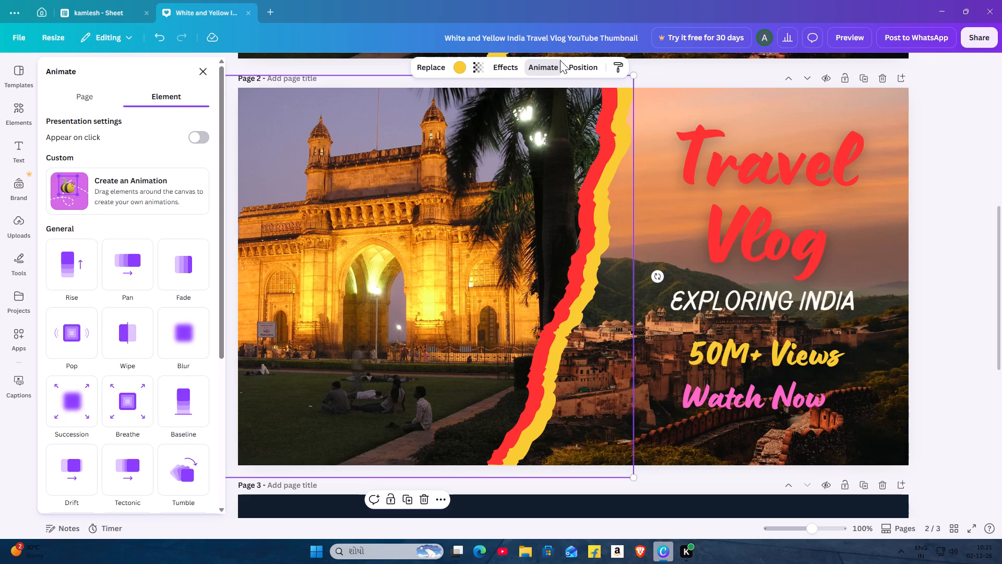
click(505, 65)
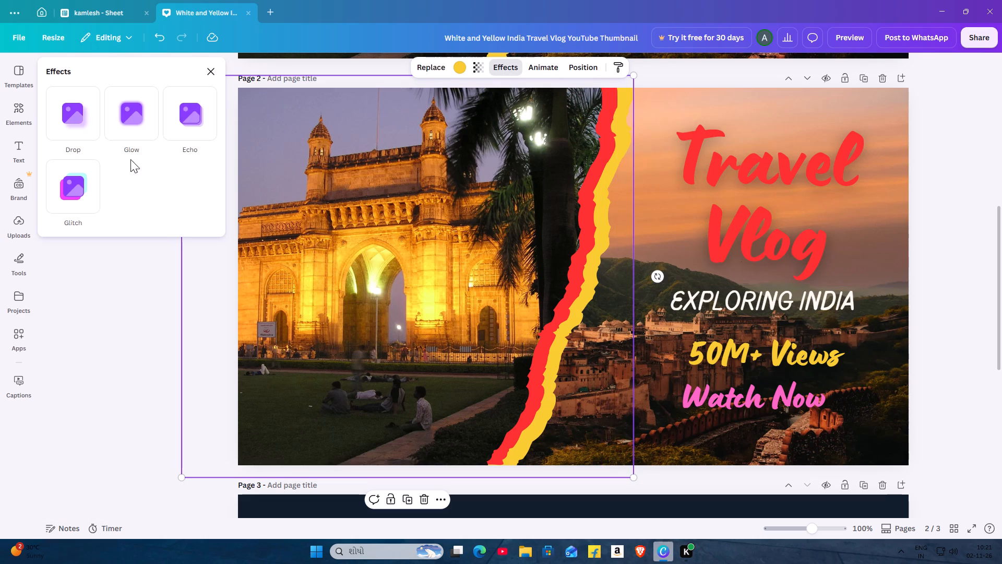
click(91, 133)
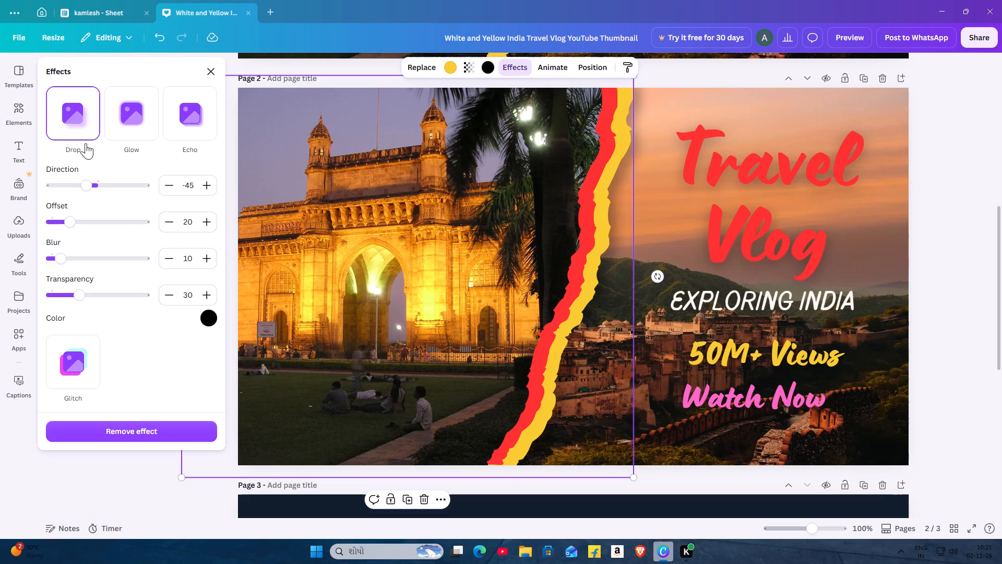
drag(97, 183, 130, 192)
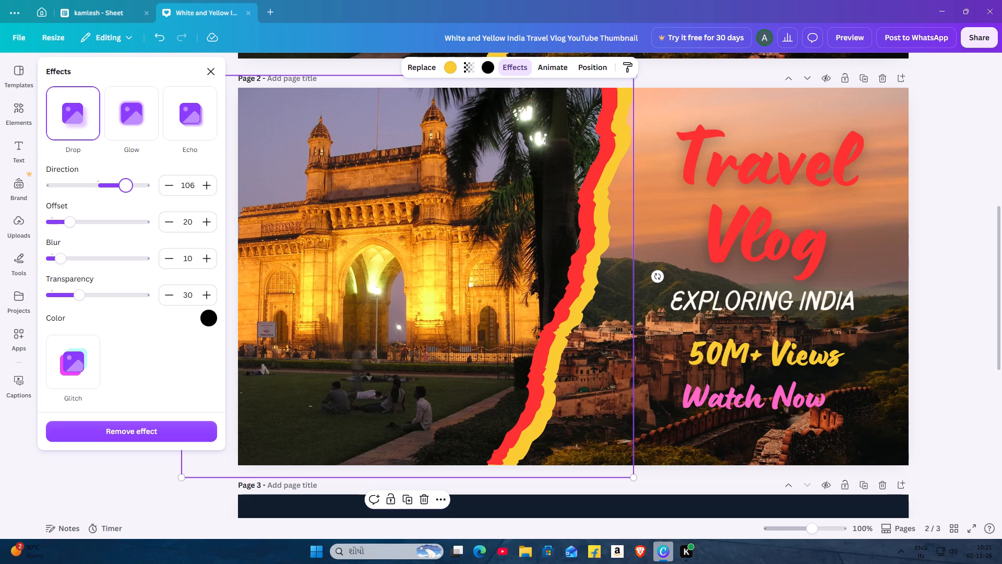
drag(130, 192, 139, 194)
double_click(139, 194)
Set the offset of the yellow torn edge's Drop shadow to 92 on page 2.
drag(72, 226, 138, 237)
click(138, 237)
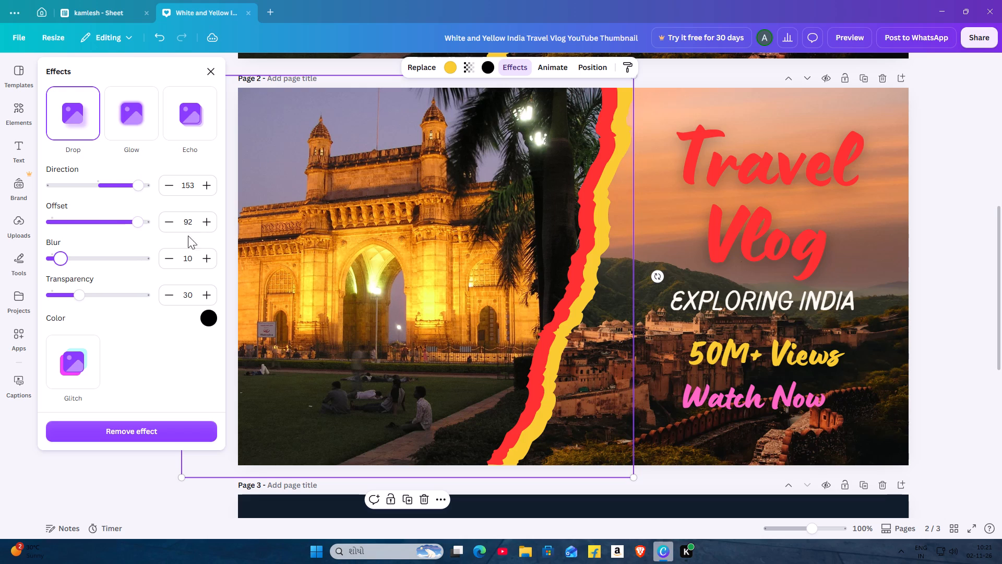
double_click(620, 318)
Try Anton on the EXPLORING INDIA subtitle, and replace its Pluma font with Norwester across the whole design.
click(717, 289)
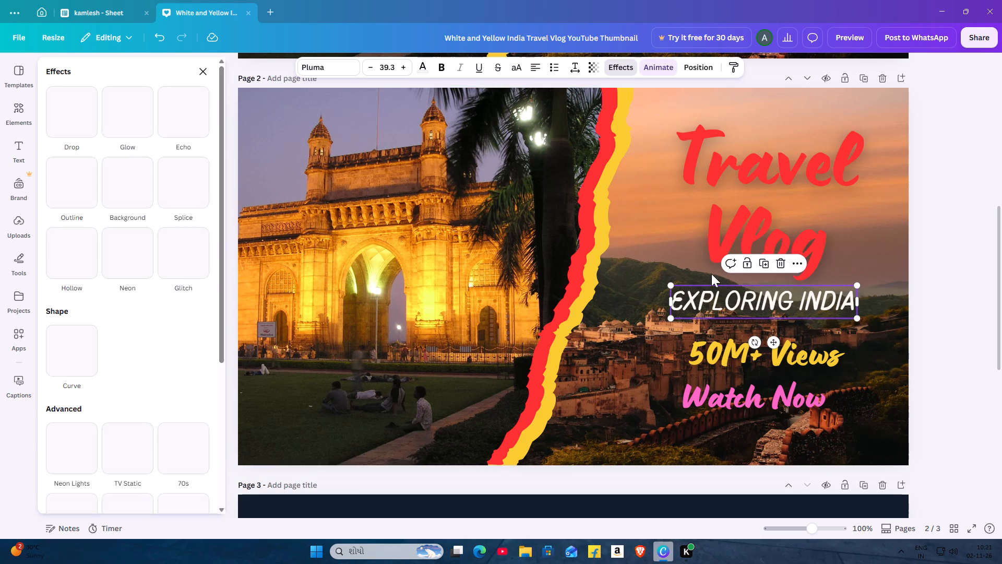
double_click(344, 64)
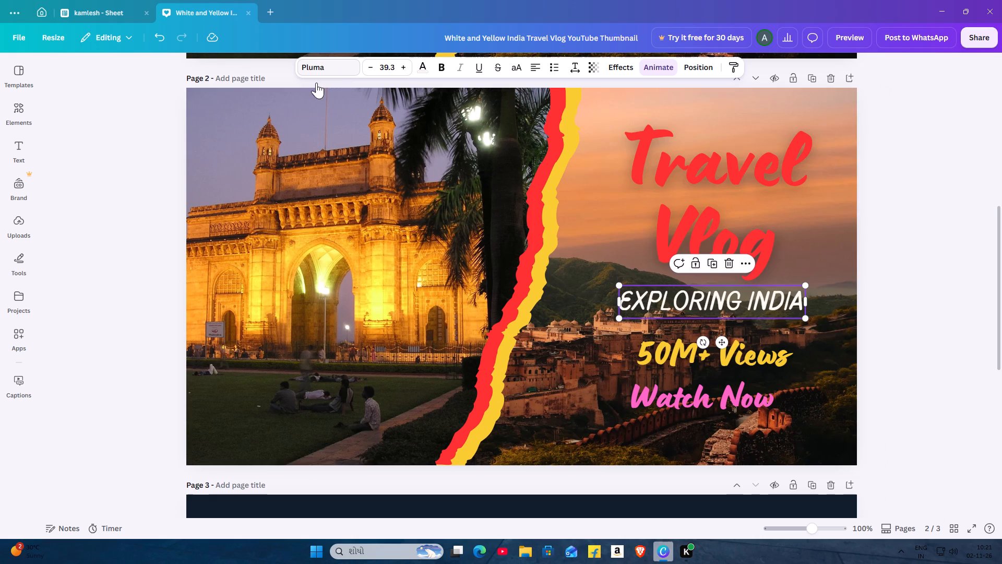
double_click(326, 68)
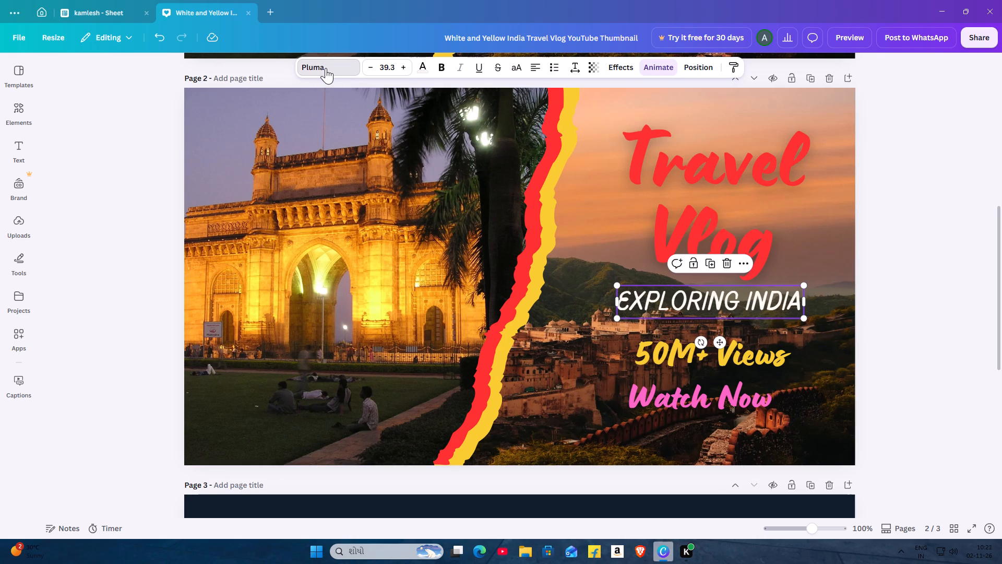
click(326, 68)
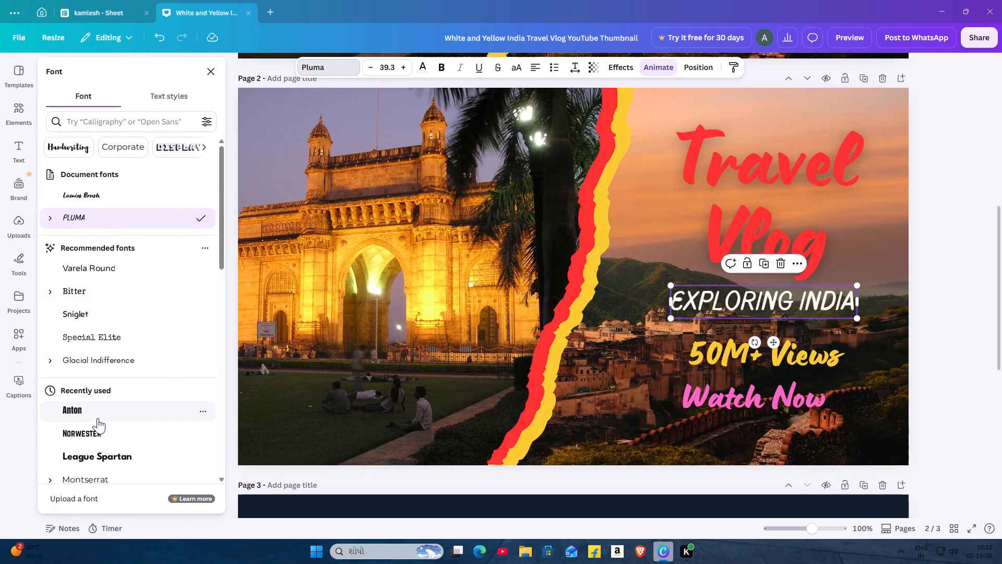
double_click(98, 418)
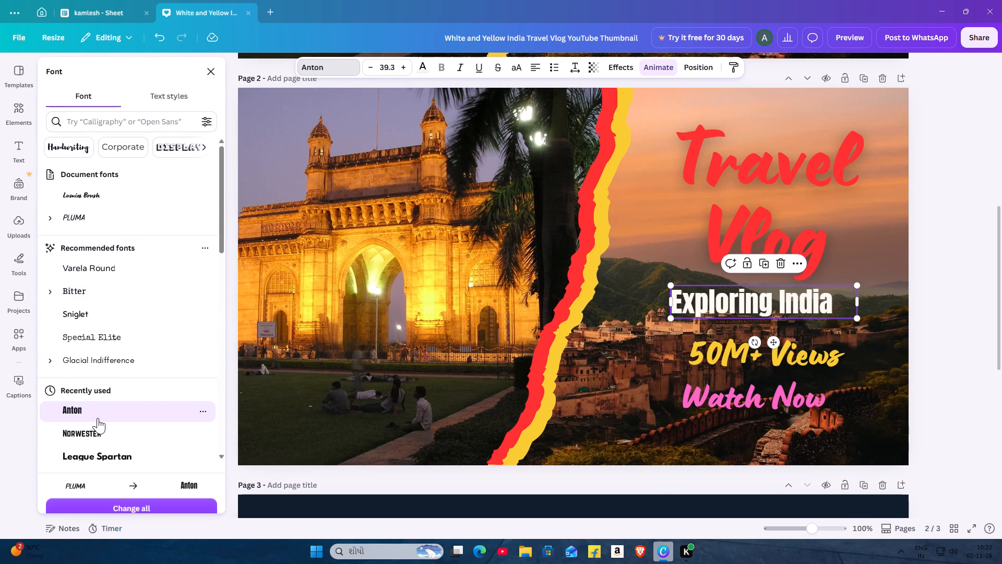
double_click(99, 439)
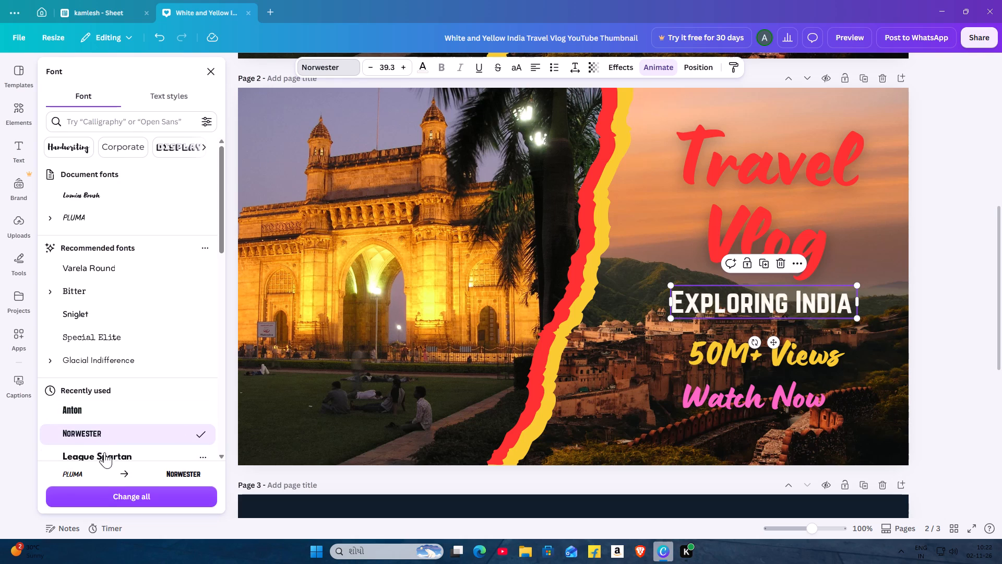
triple_click(104, 491)
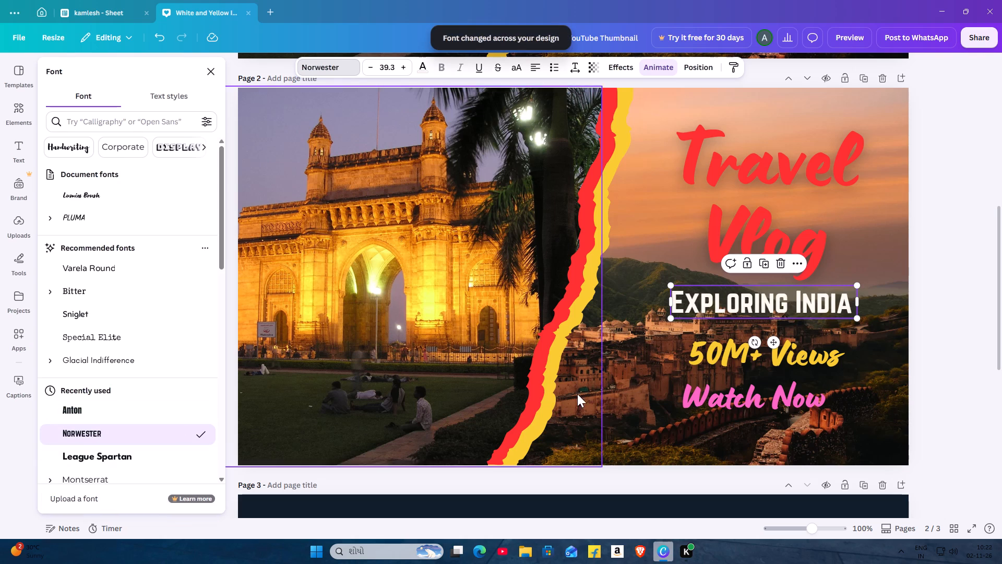
Move the Travel Vlog title on page 2 slightly closer to the torn edges.
click(727, 174)
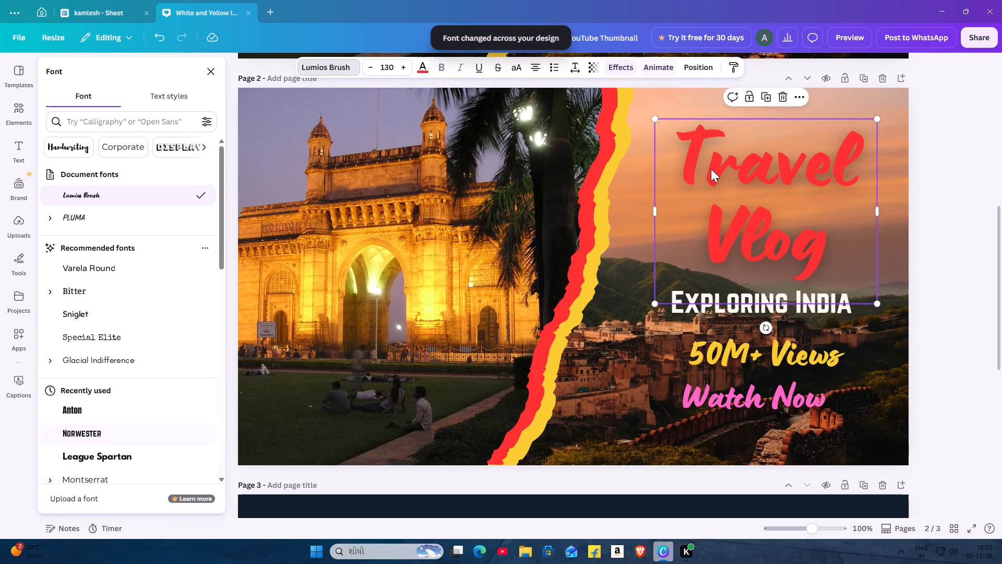
drag(678, 157, 654, 161)
Recolour the letters "Tr" of Travel in the page 2 title white.
double_click(657, 161)
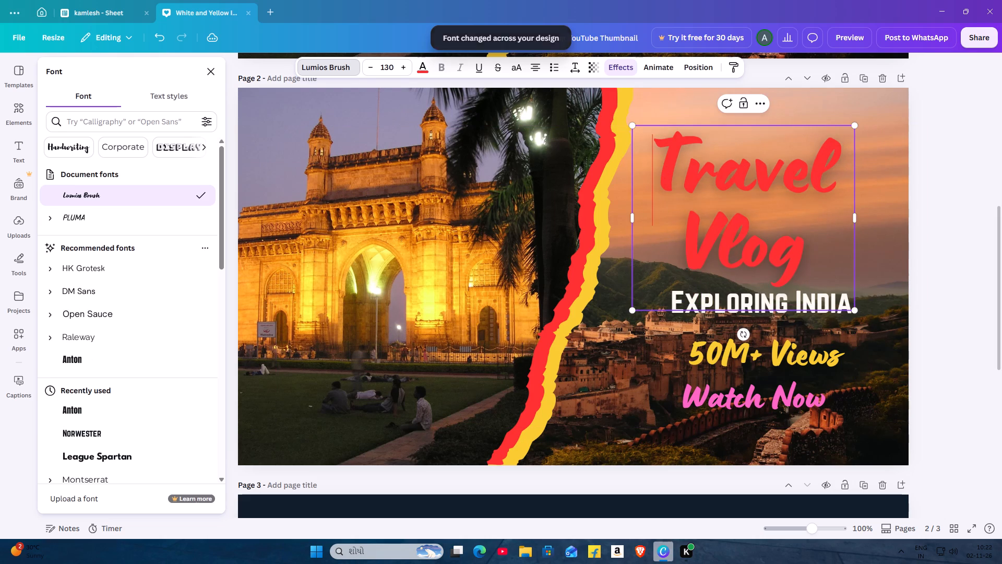
drag(667, 169, 710, 169)
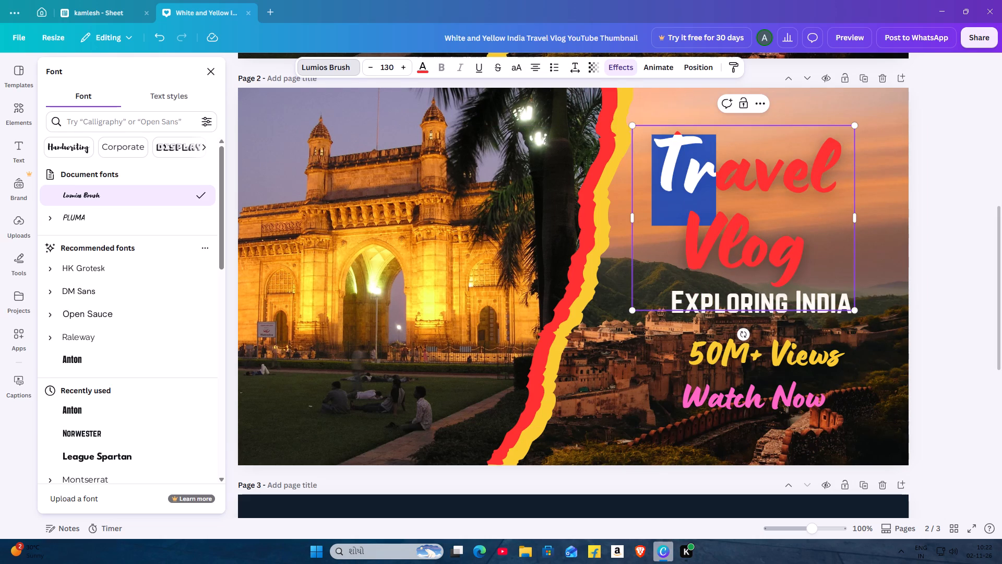
drag(710, 169, 738, 171)
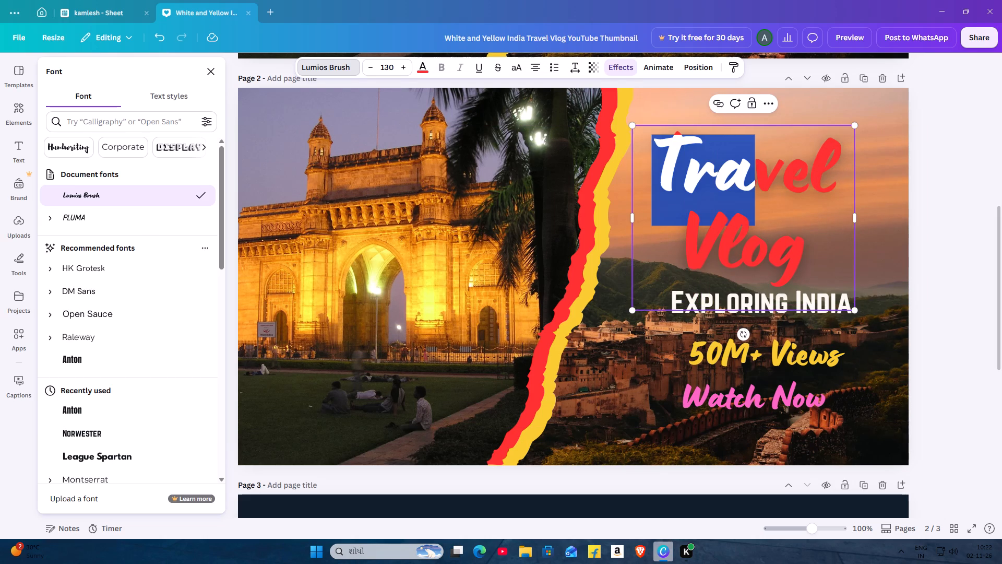
drag(741, 171, 712, 171)
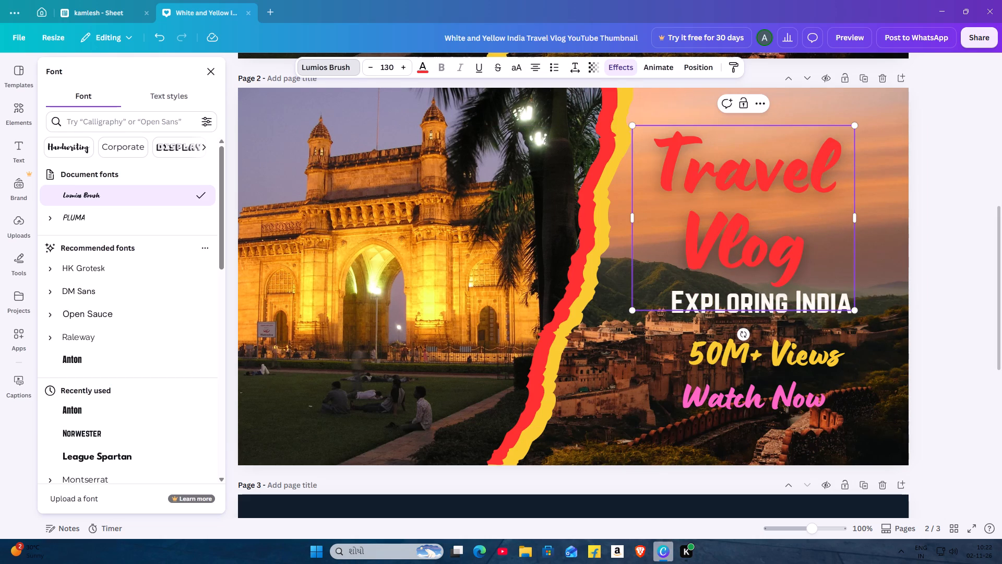
drag(669, 146, 677, 159)
click(677, 159)
drag(658, 142, 687, 155)
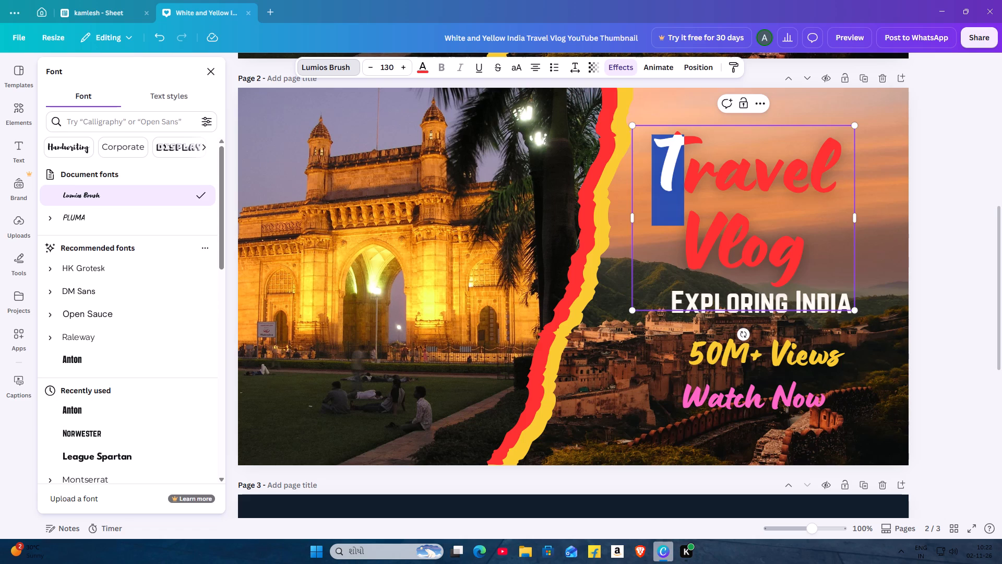
drag(687, 155, 706, 151)
click(706, 151)
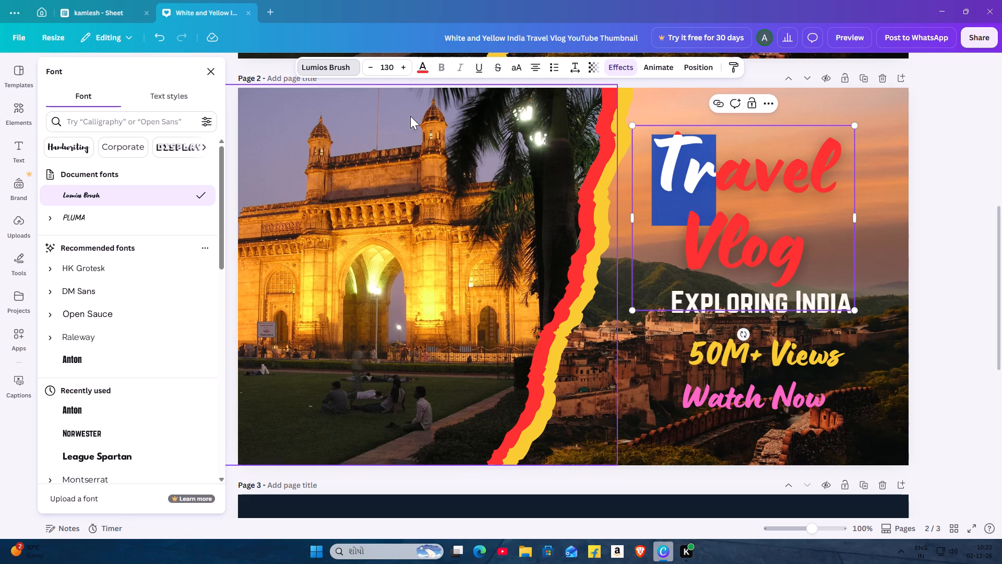
double_click(415, 70)
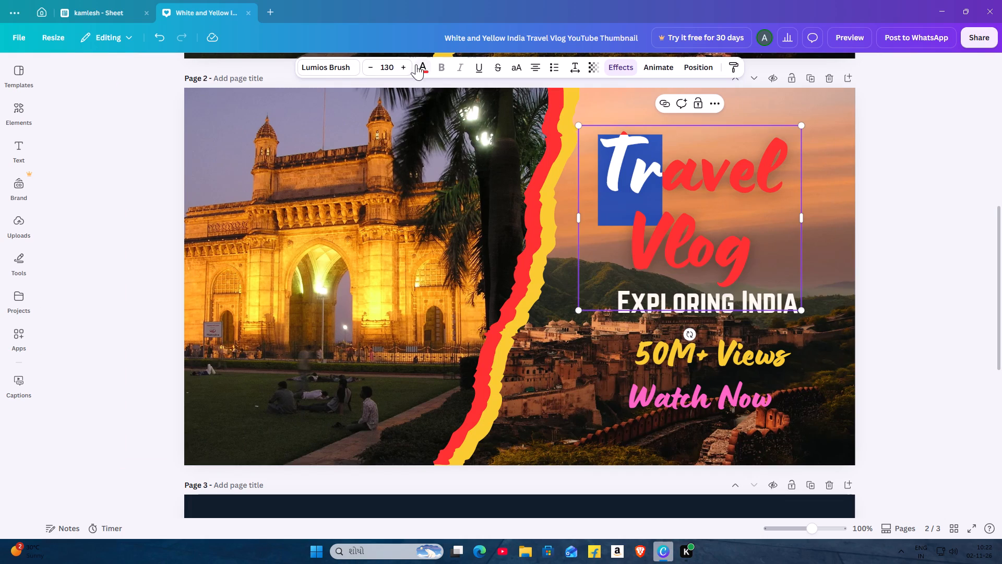
double_click(417, 65)
click(417, 65)
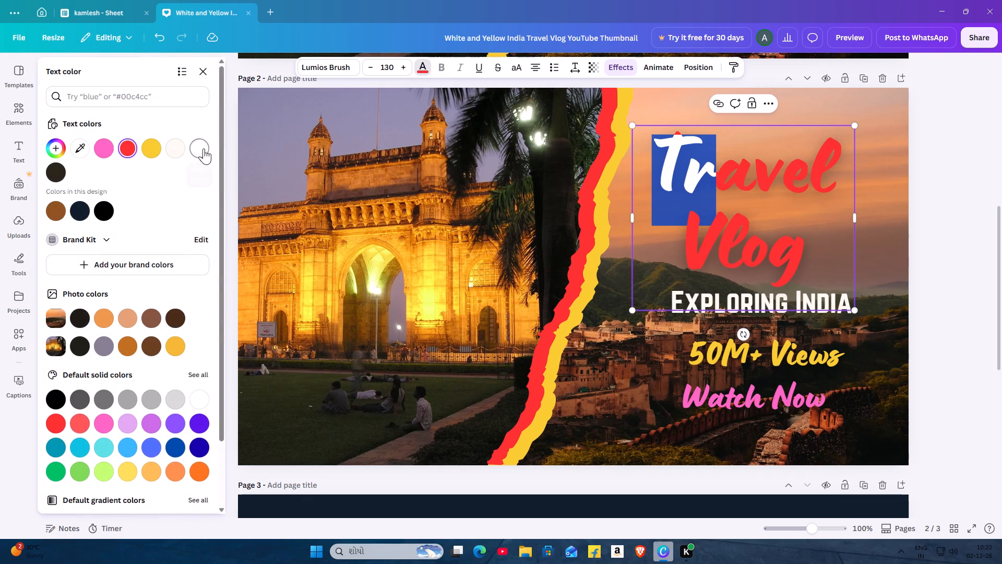
click(204, 148)
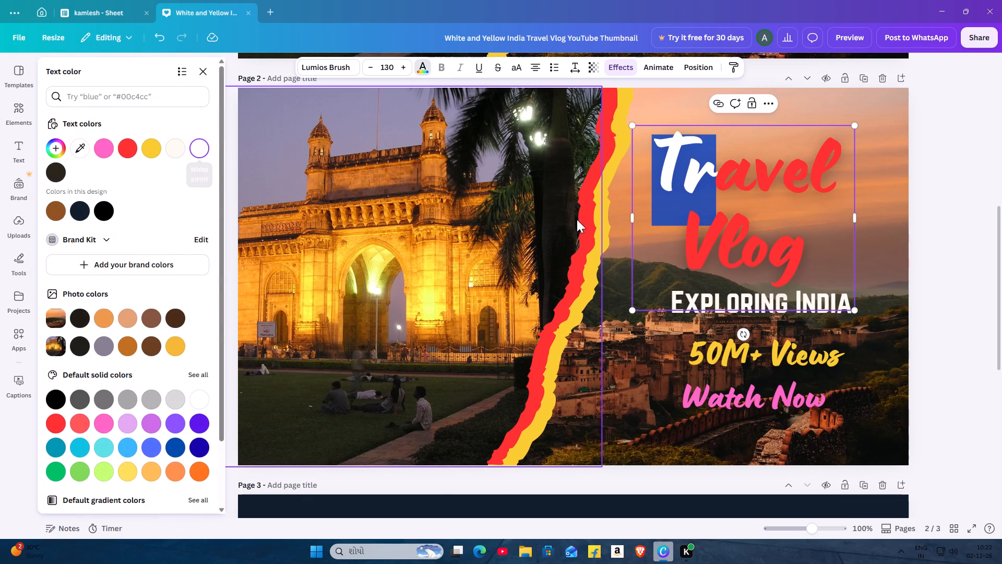
click(614, 253)
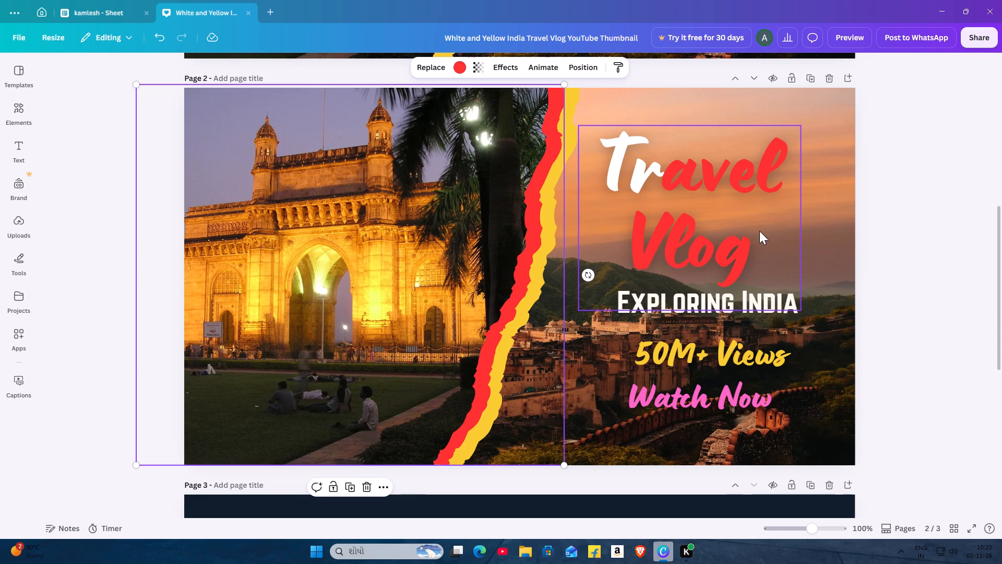
Recolour the letter "g" of Vlog in the page 2 title yellow #f7cb2e.
click(731, 245)
click(731, 245)
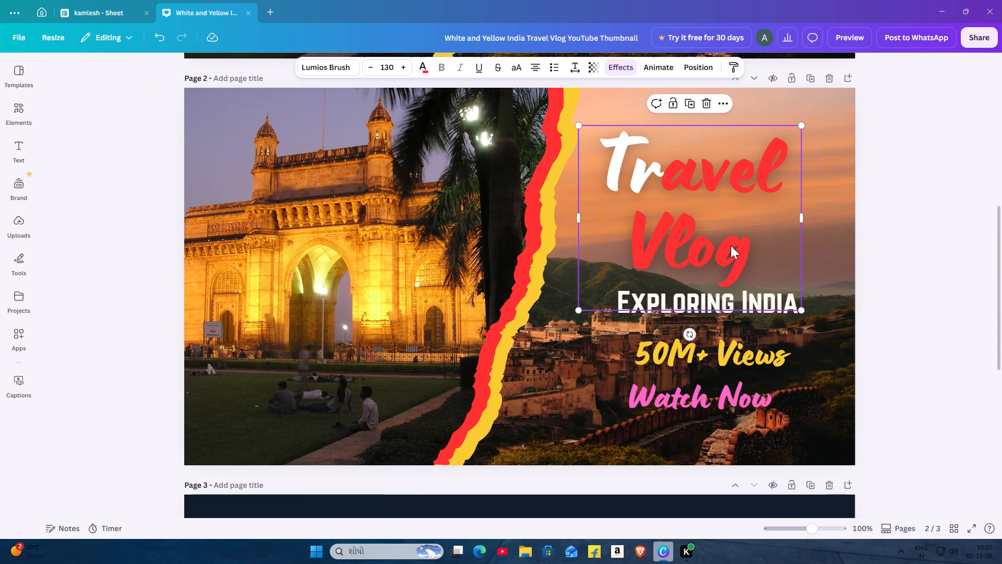
click(731, 245)
click(731, 245)
drag(731, 246, 732, 250)
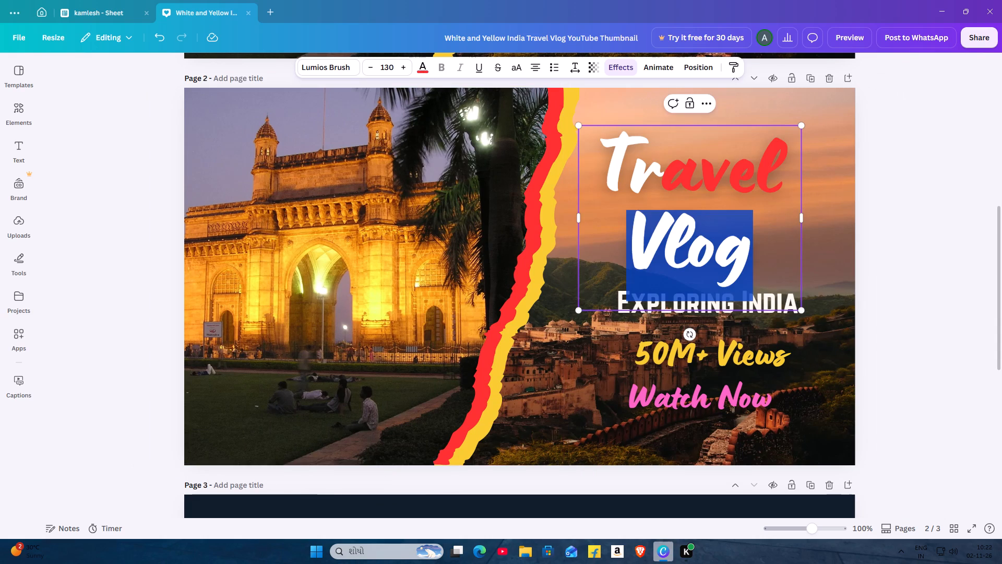
drag(732, 250, 736, 253)
drag(626, 274, 711, 265)
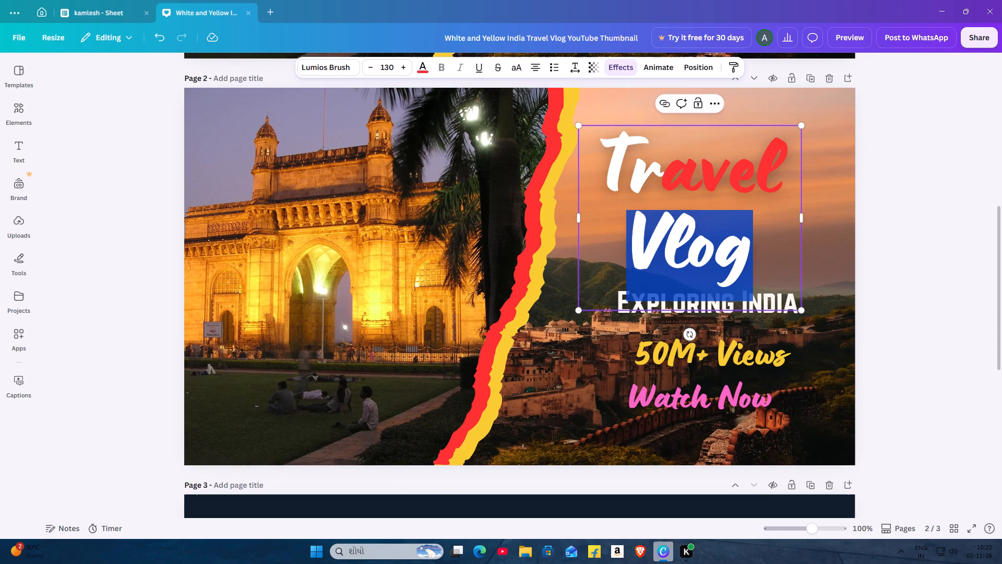
drag(711, 265, 721, 256)
double_click(721, 256)
drag(721, 256, 730, 256)
drag(730, 256, 717, 250)
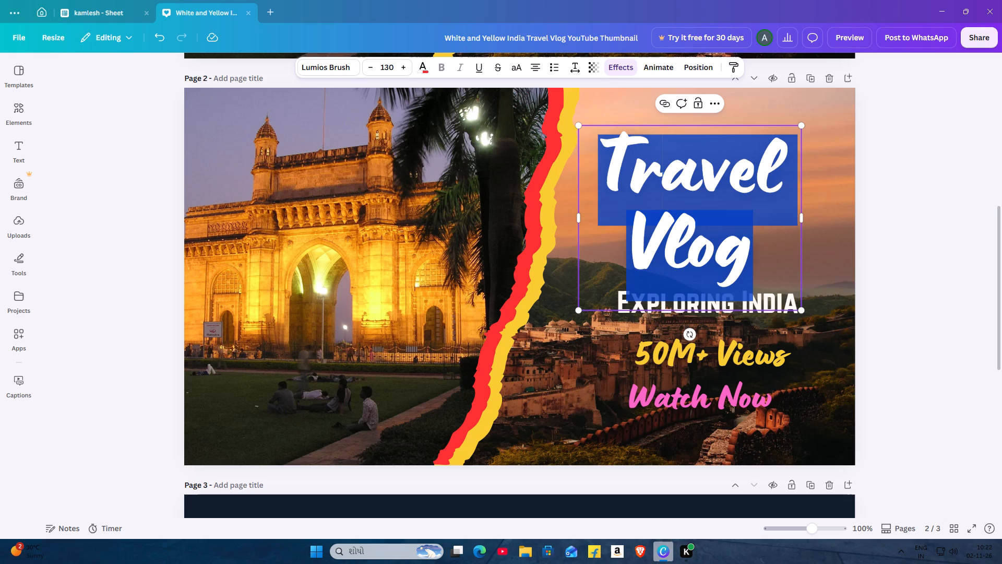
click(712, 221)
drag(731, 240, 730, 251)
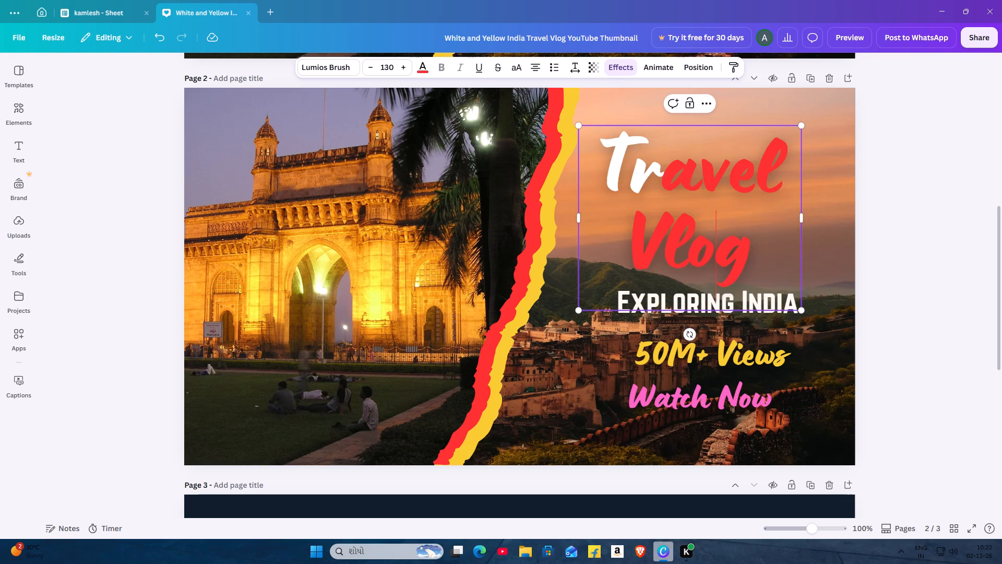
drag(730, 251, 737, 252)
click(737, 252)
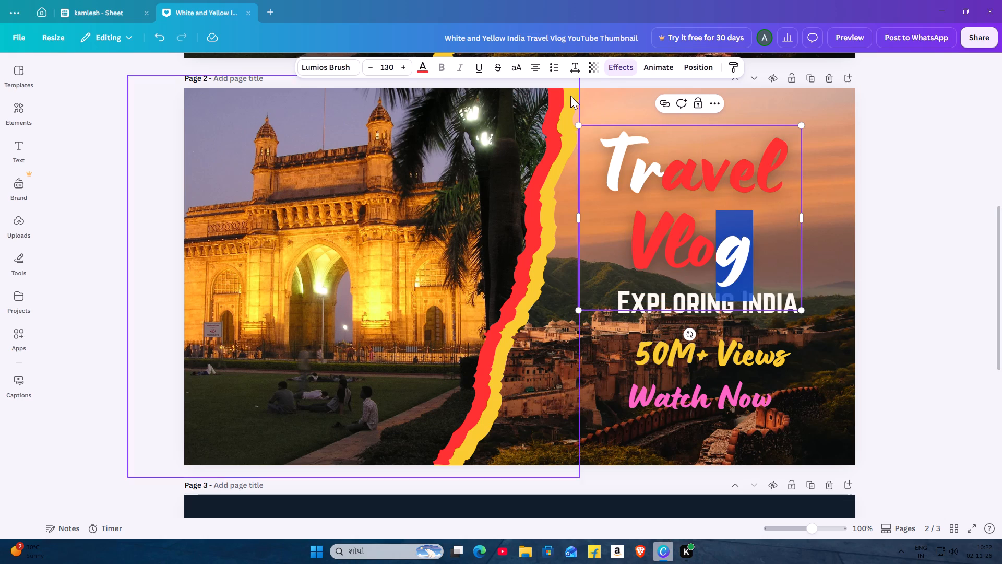
click(422, 72)
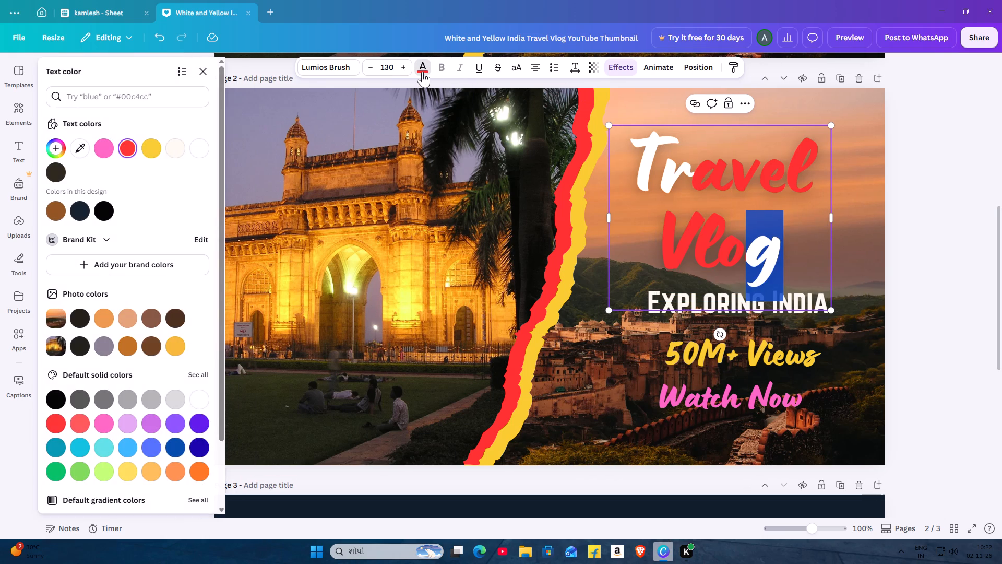
click(155, 146)
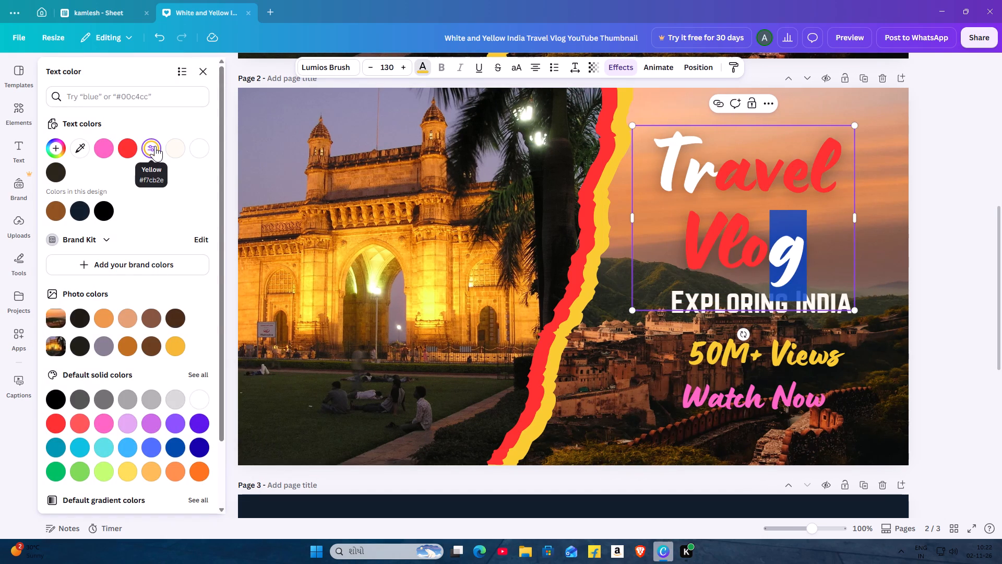
double_click(658, 255)
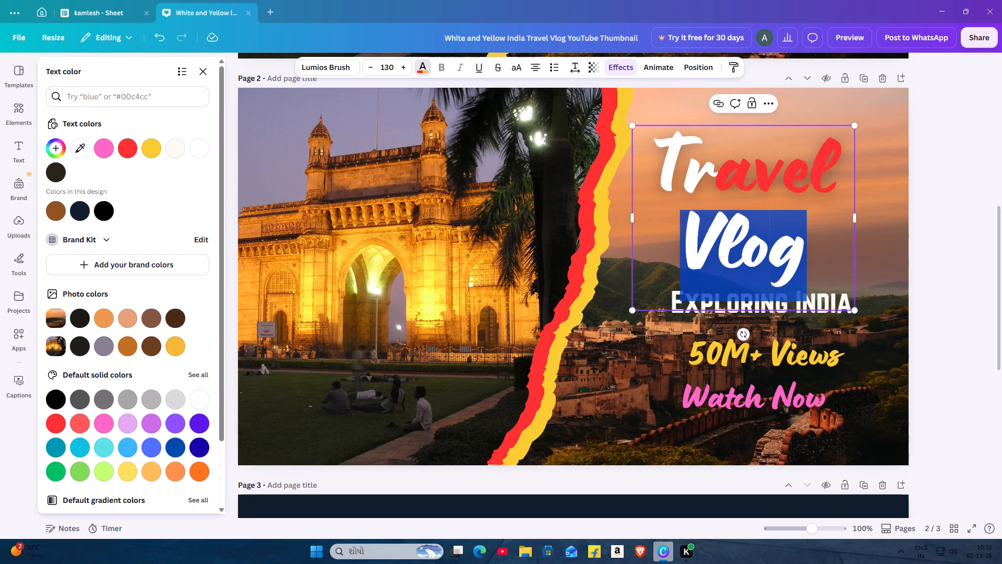
click(658, 255)
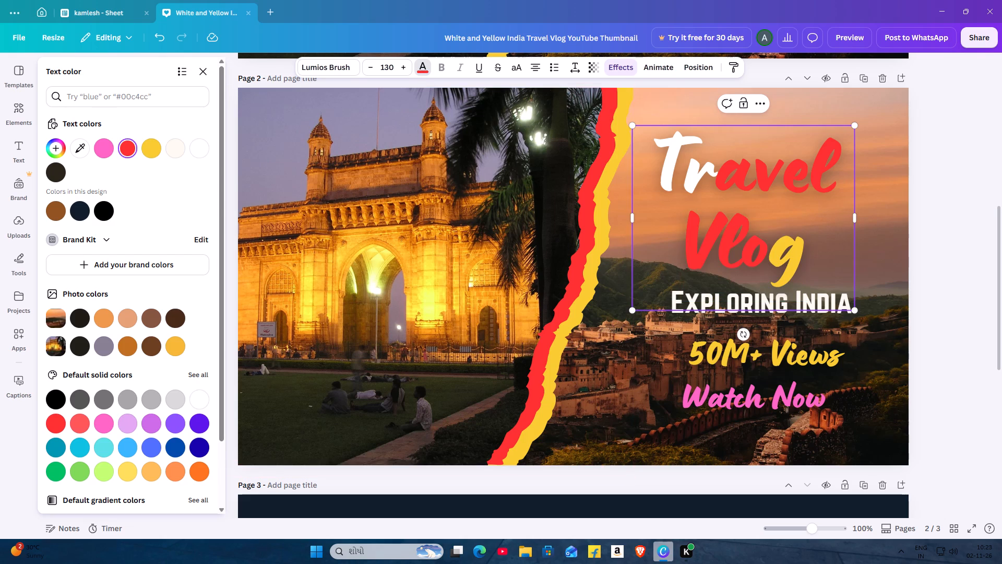
Recolour the final letter "l" of Travel in the page 2 title with the default solid black.
drag(822, 170, 833, 164)
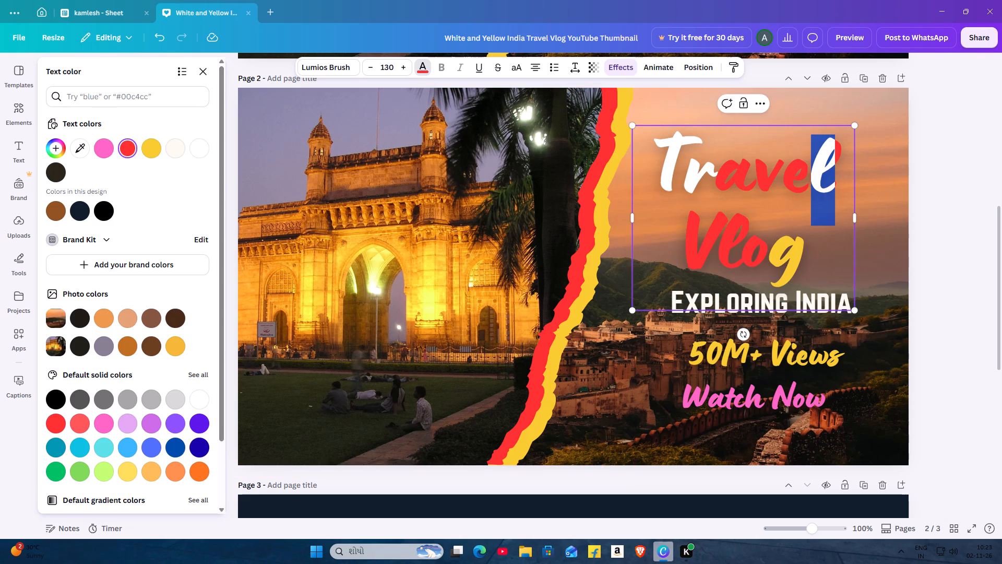
drag(833, 164, 834, 164)
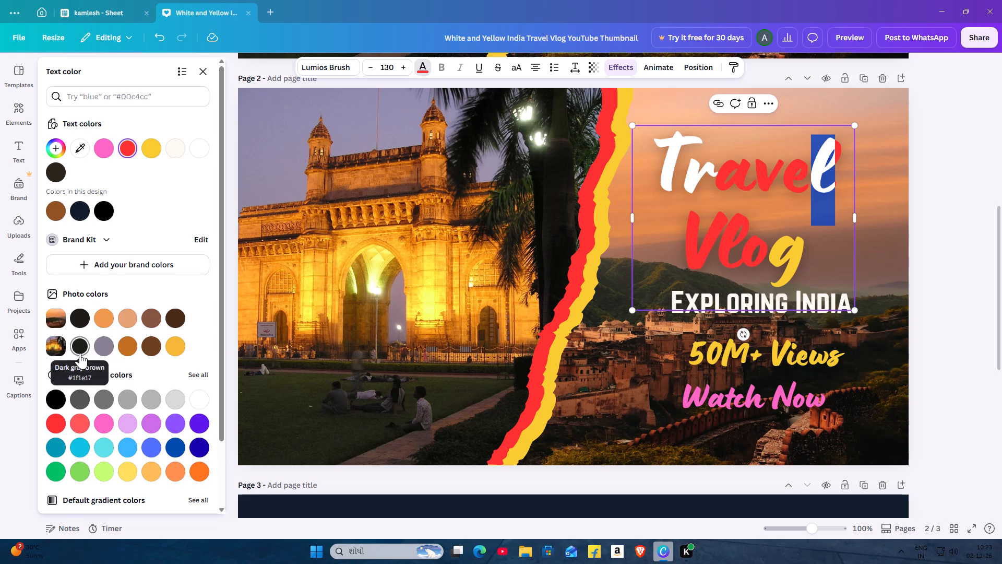
double_click(49, 400)
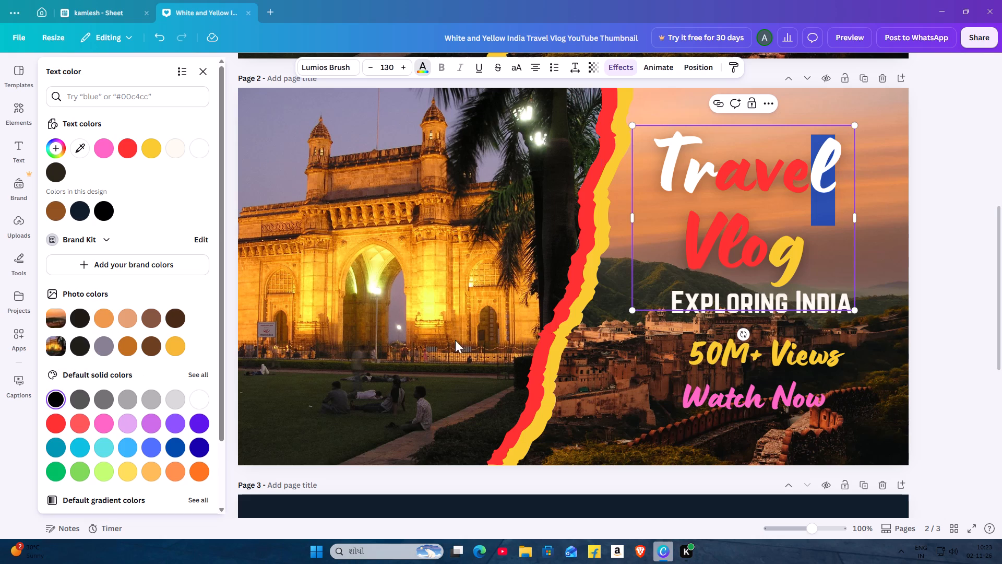
click(596, 316)
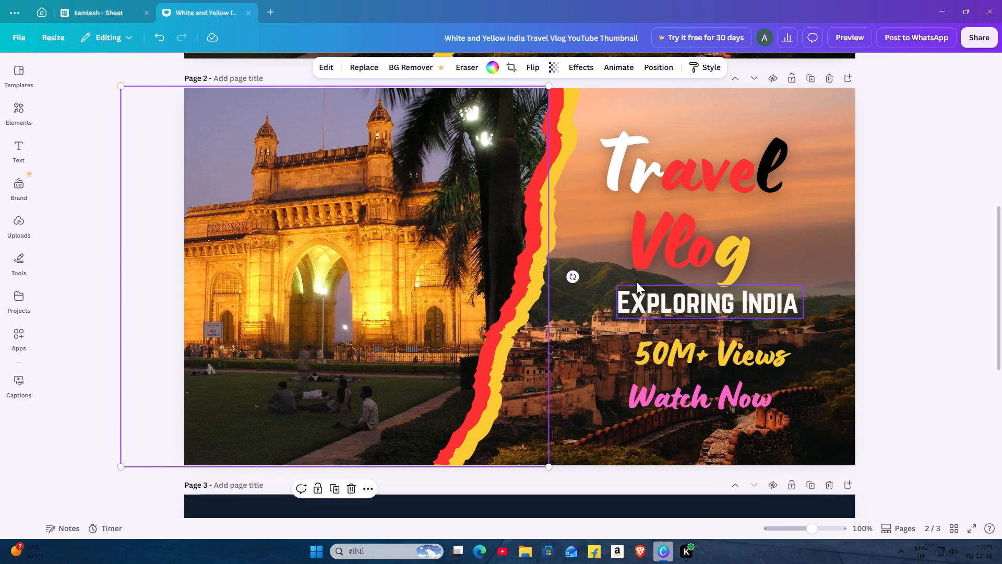
Recolour the letter "V" of Vlog in the page 2 title with the default solid cyan blue.
click(626, 244)
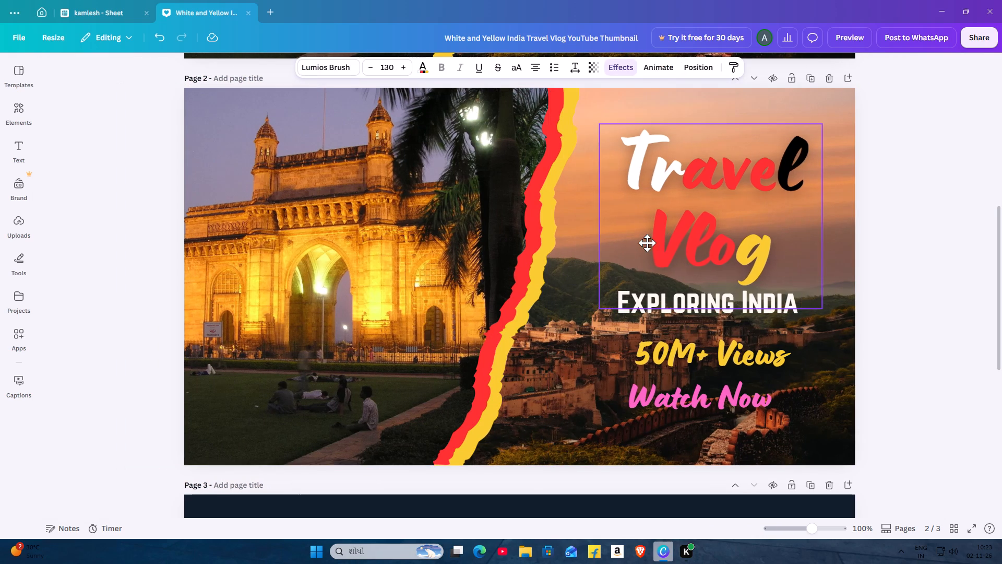
click(623, 244)
click(623, 244)
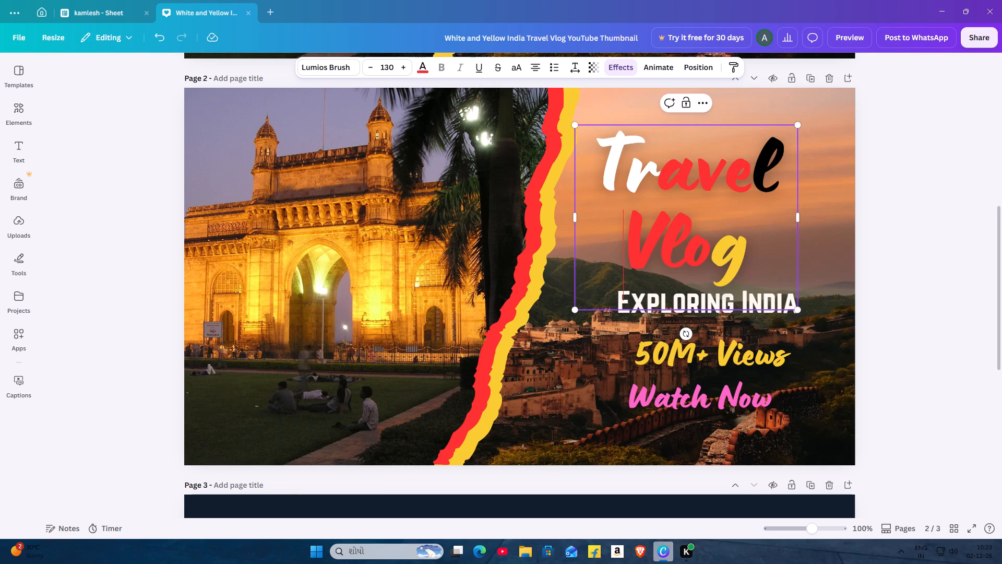
double_click(640, 235)
click(643, 236)
click(647, 239)
drag(657, 229, 640, 229)
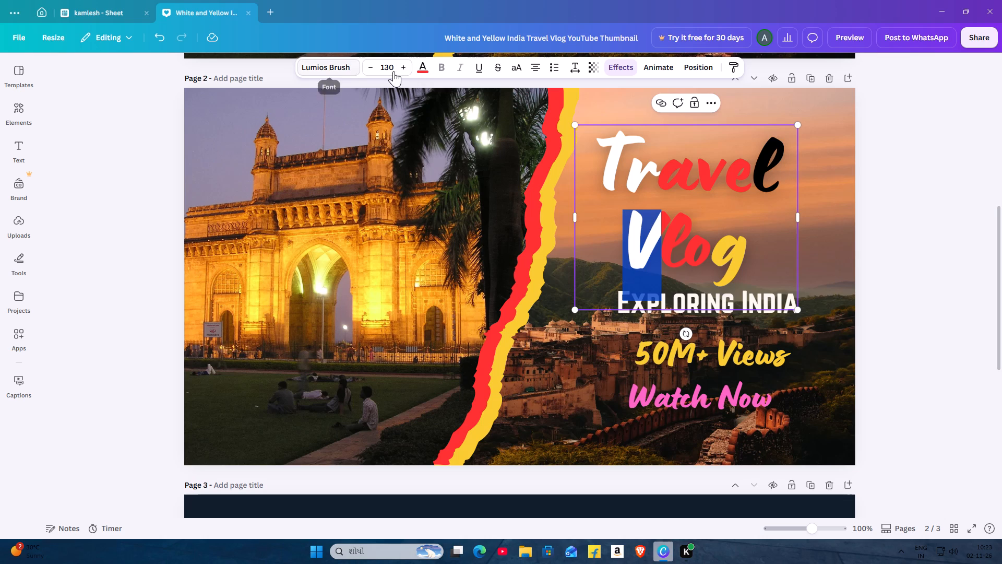
click(421, 72)
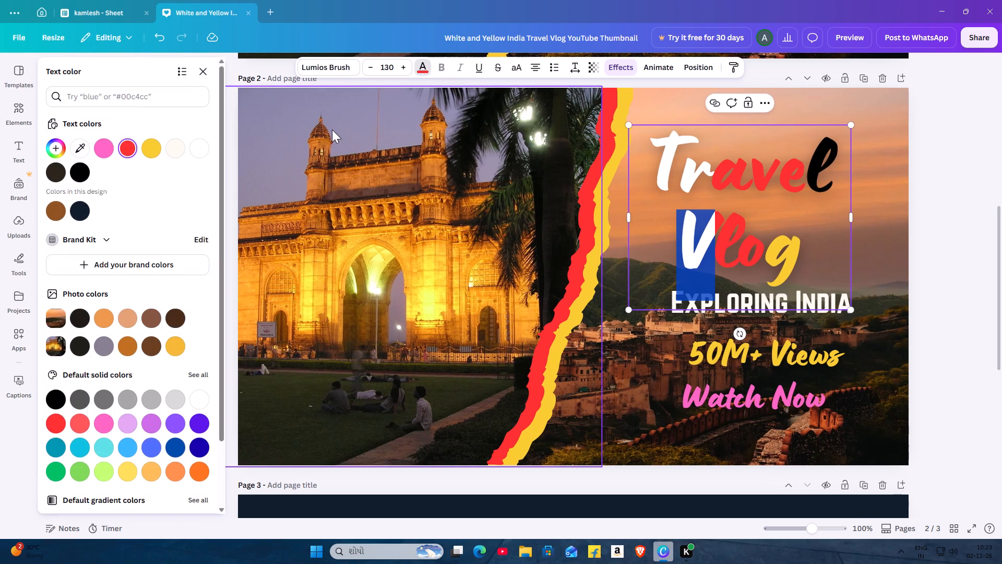
scroll(228, 268, down, 4)
double_click(85, 448)
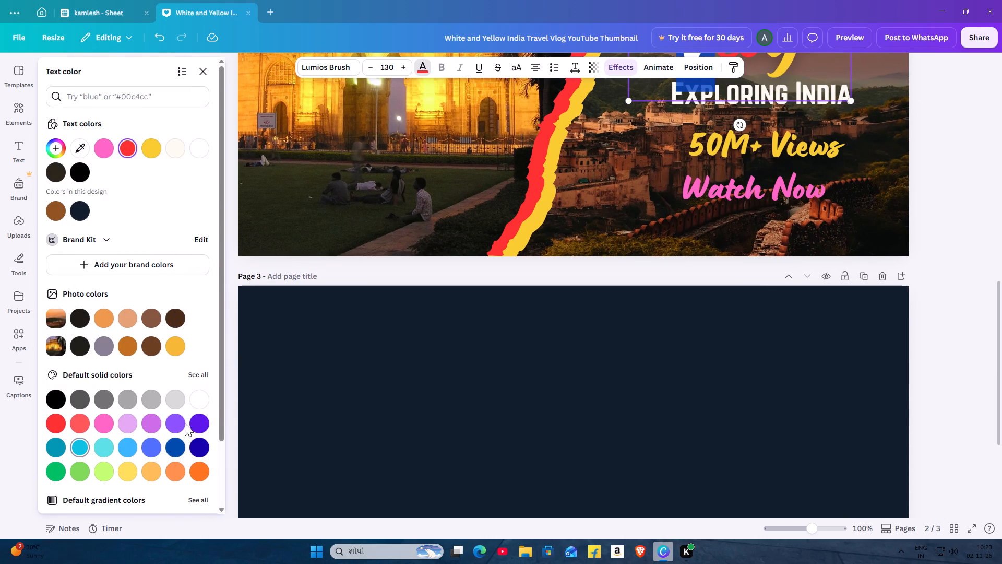
scroll(478, 320, up, 4)
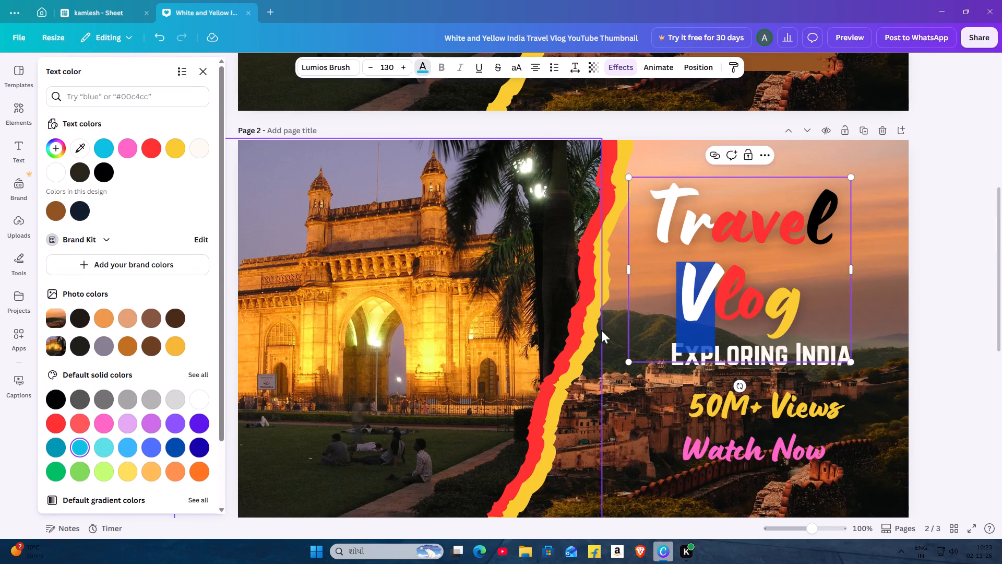
double_click(598, 374)
double_click(813, 274)
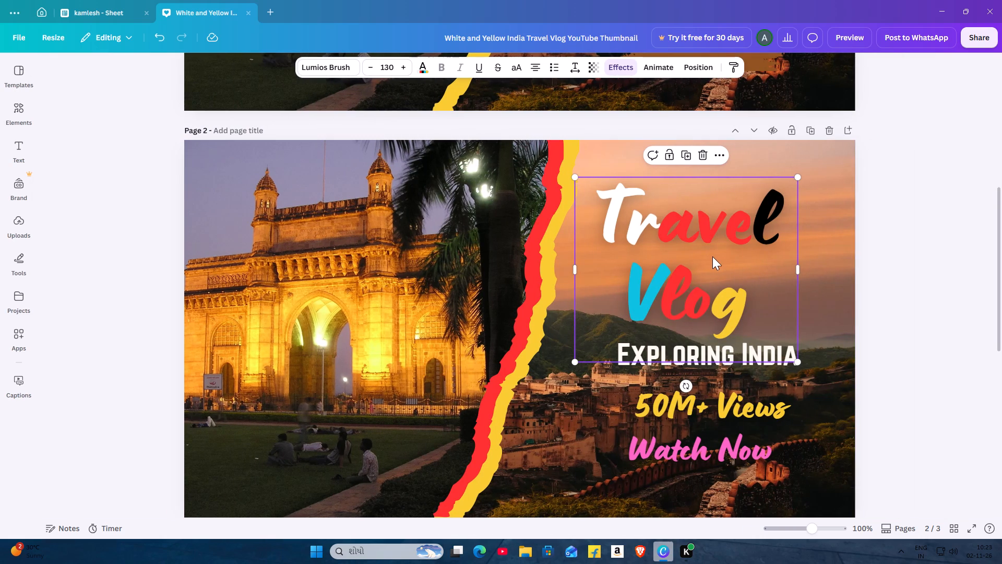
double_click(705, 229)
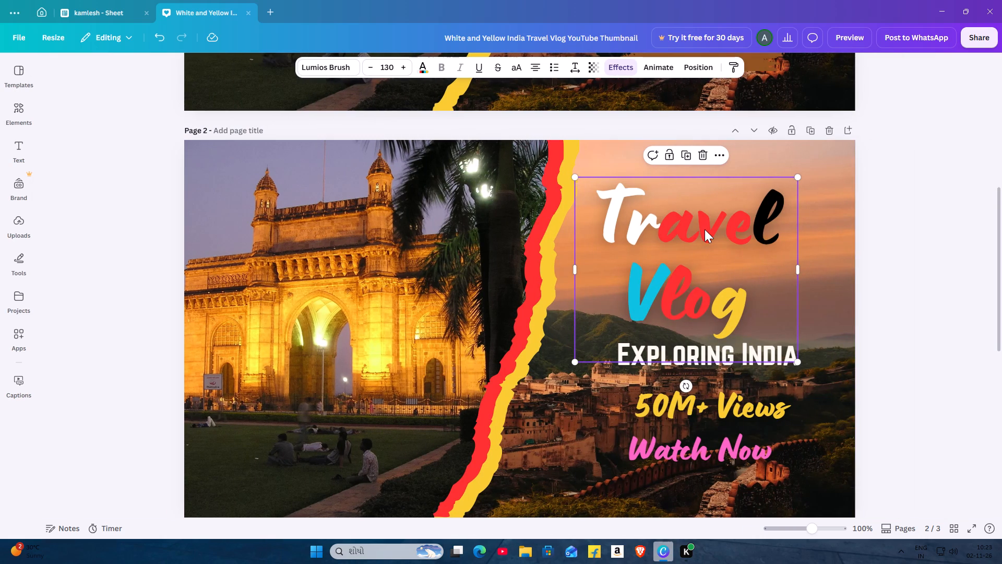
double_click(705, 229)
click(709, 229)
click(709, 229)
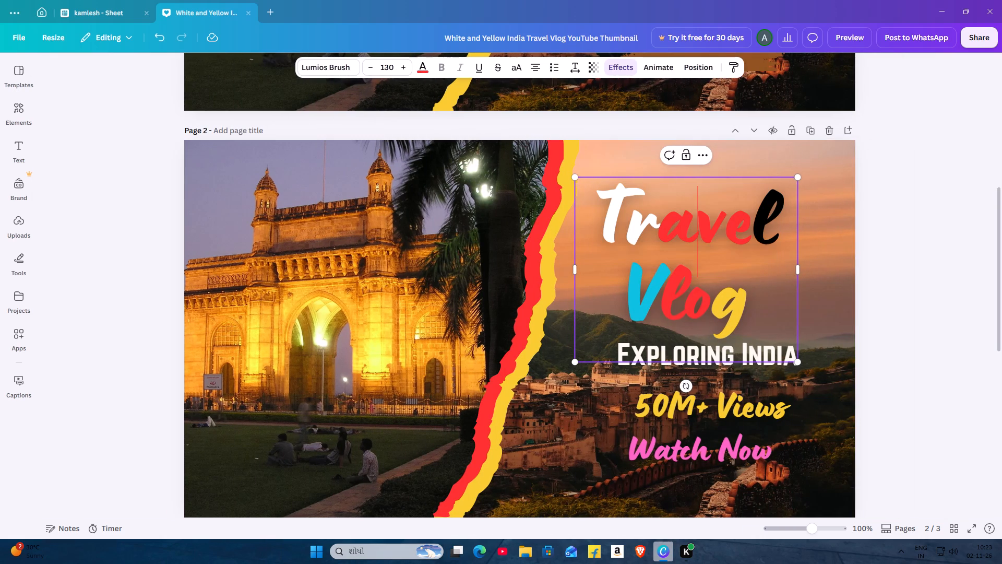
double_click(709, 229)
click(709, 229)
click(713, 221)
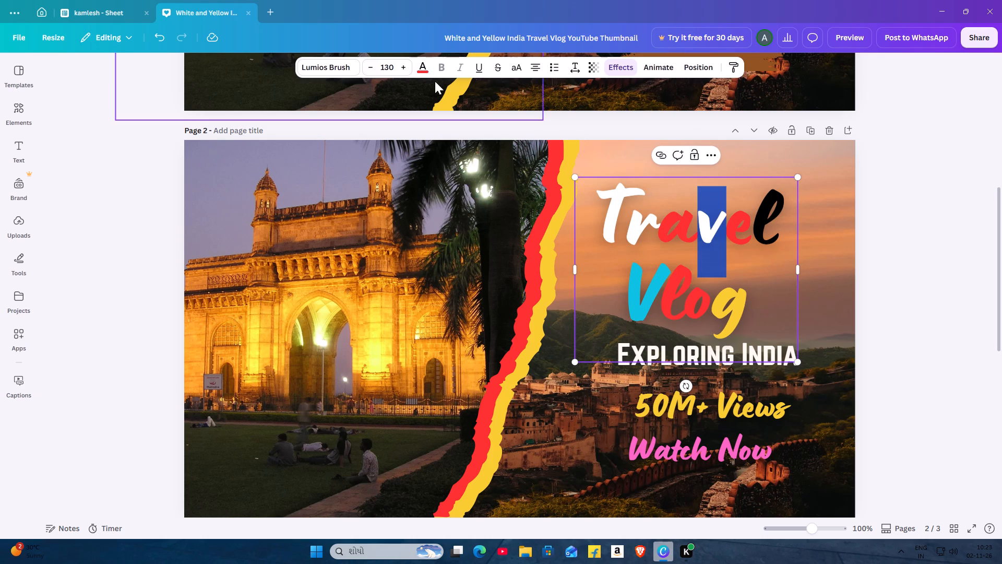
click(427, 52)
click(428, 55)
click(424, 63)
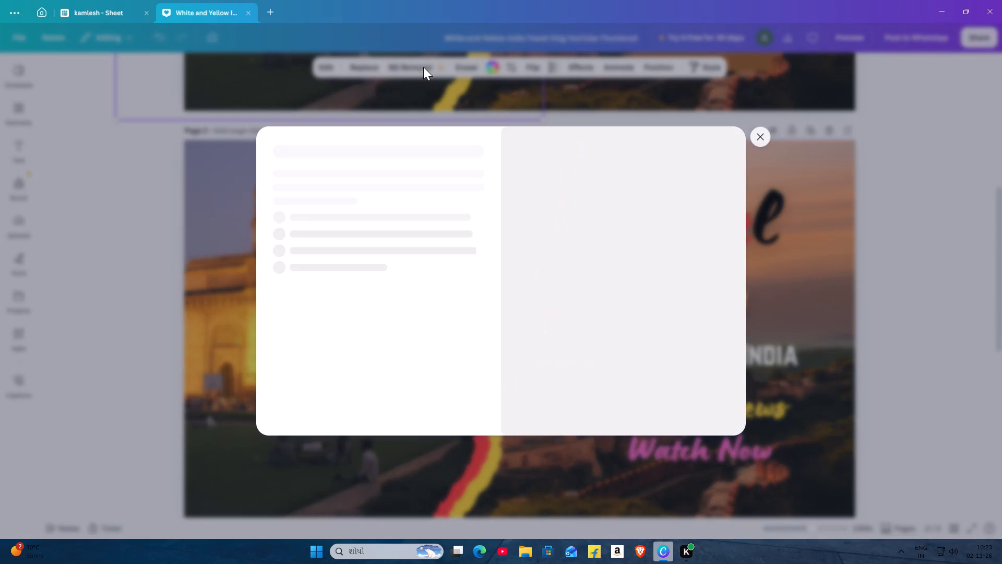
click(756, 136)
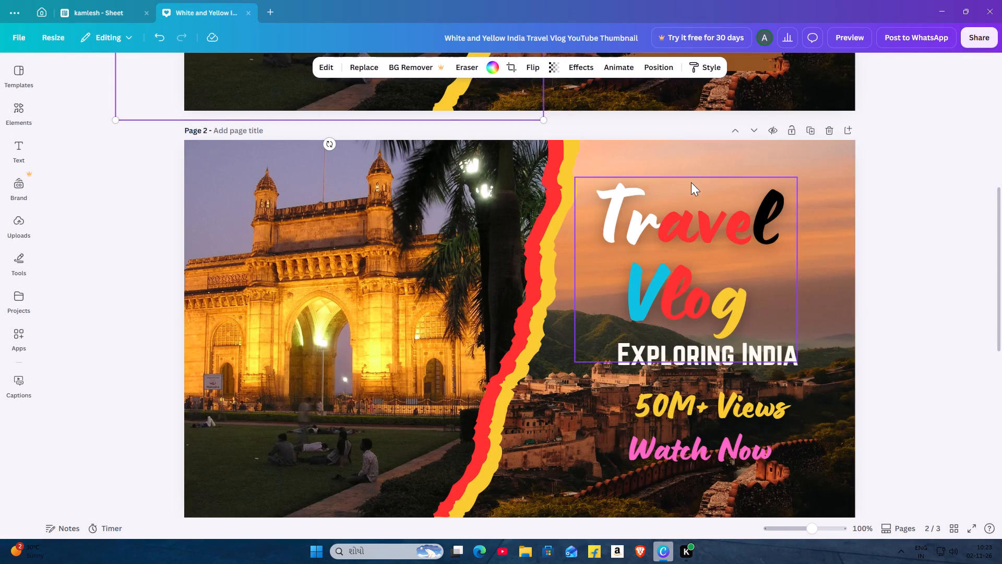
Recolour the letter "v" of Travel in the page 2 title with the default solid dark navy blue.
double_click(711, 215)
click(712, 215)
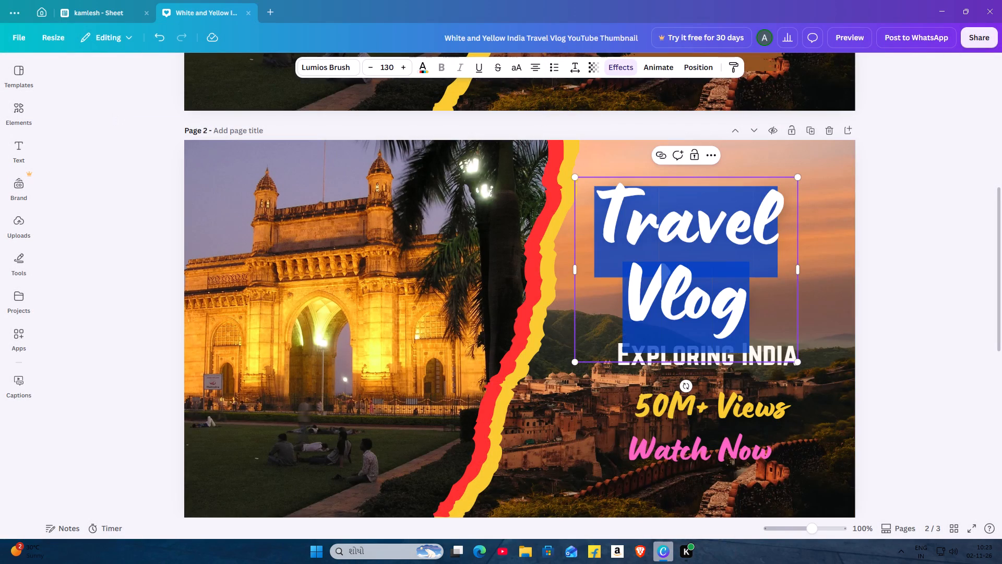
drag(712, 215, 706, 218)
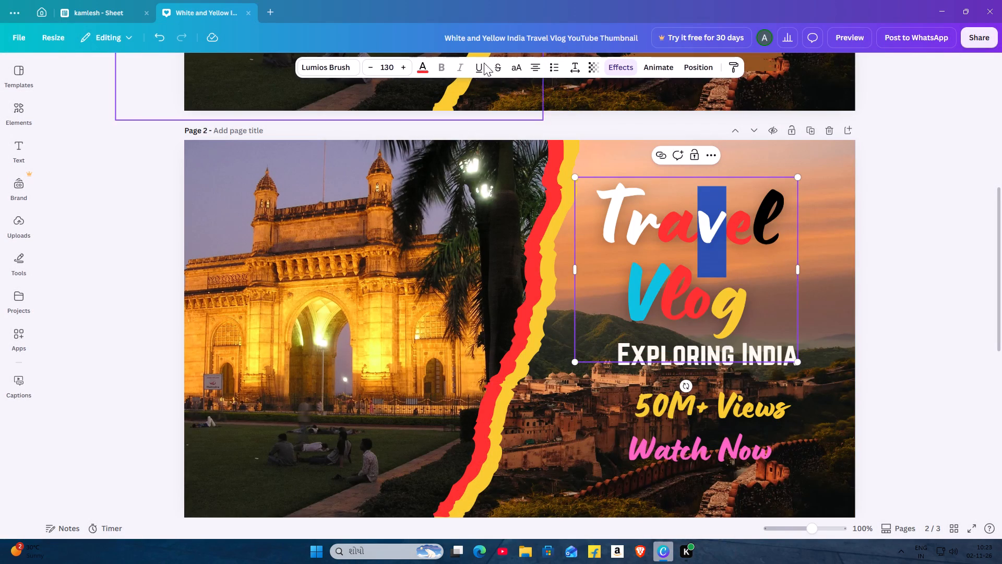
click(423, 74)
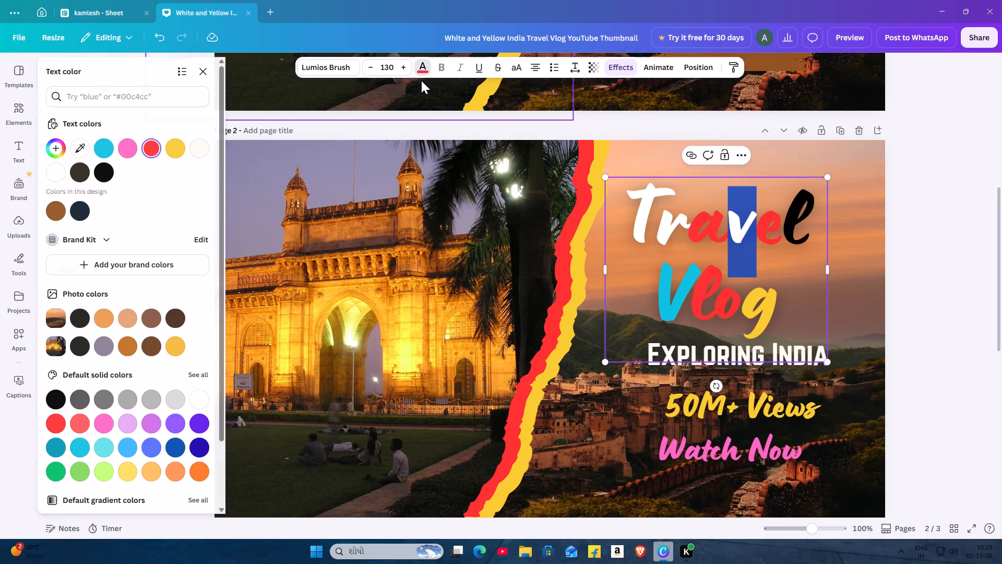
scroll(400, 122, down, 1)
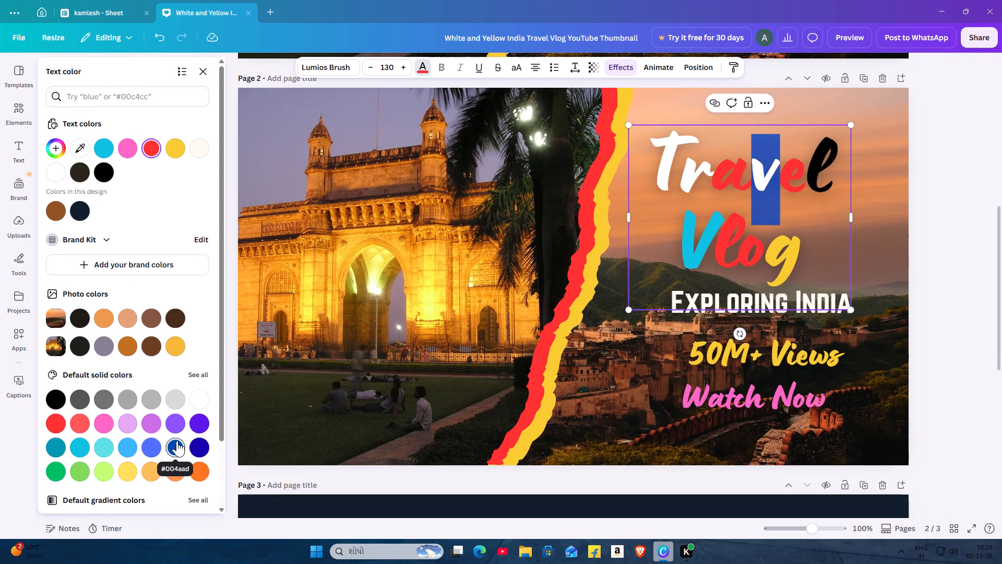
double_click(190, 450)
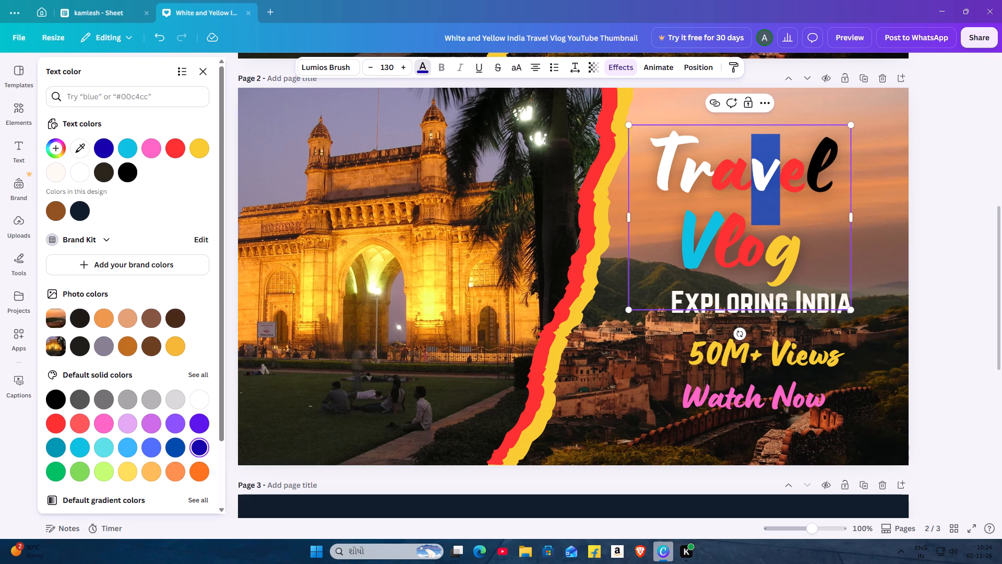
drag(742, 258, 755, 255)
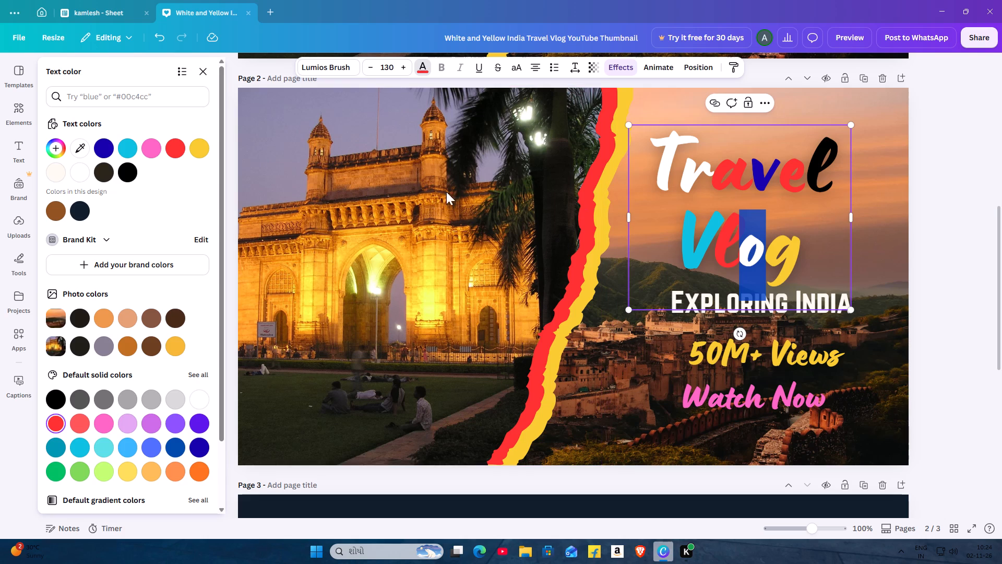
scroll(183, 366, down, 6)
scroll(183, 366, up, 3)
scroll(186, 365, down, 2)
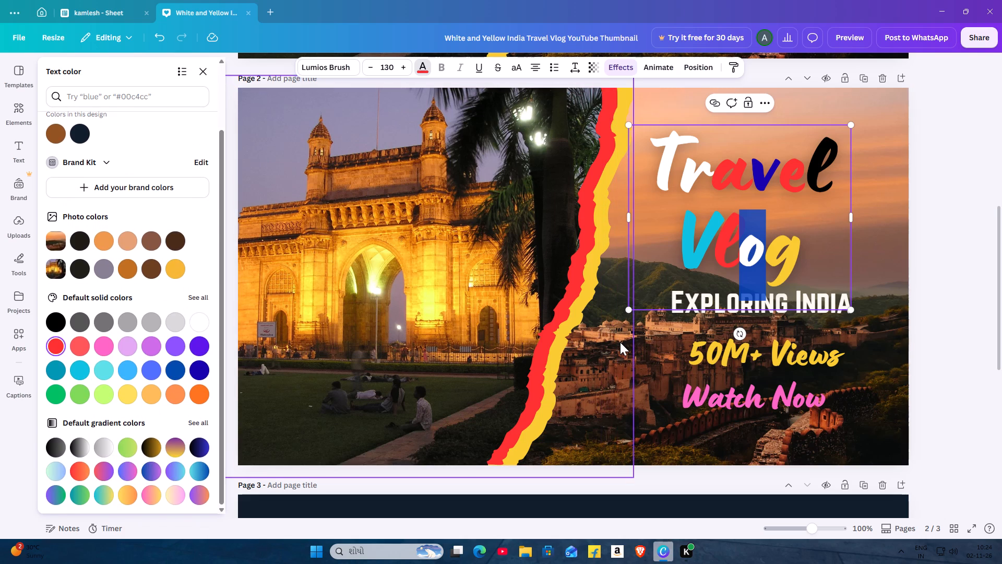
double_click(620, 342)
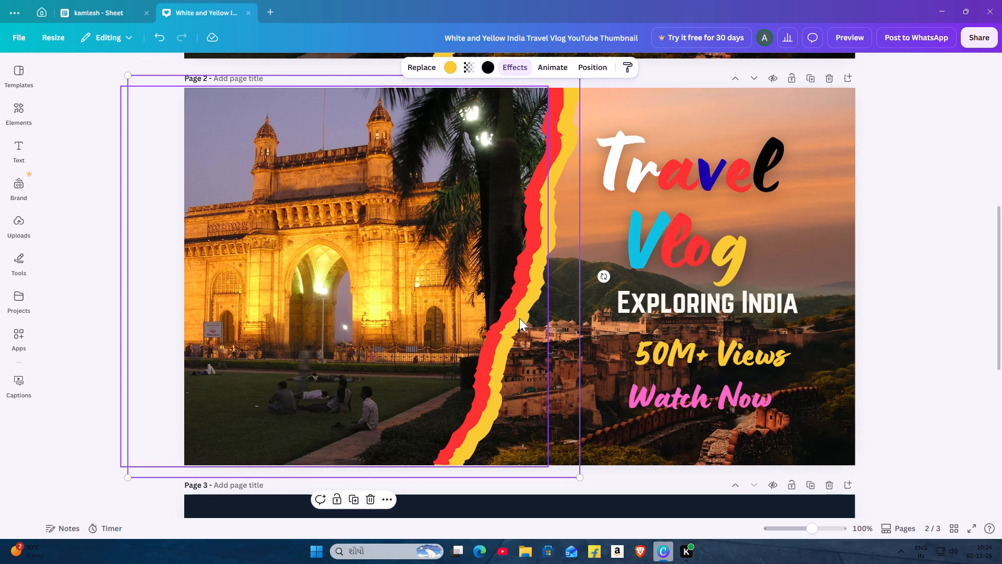
Copy the brown brush stroke below 25M+ Views on page 1 and paste it over the Watch Now text on page 2.
scroll(424, 278, up, 2)
scroll(424, 278, down, 1)
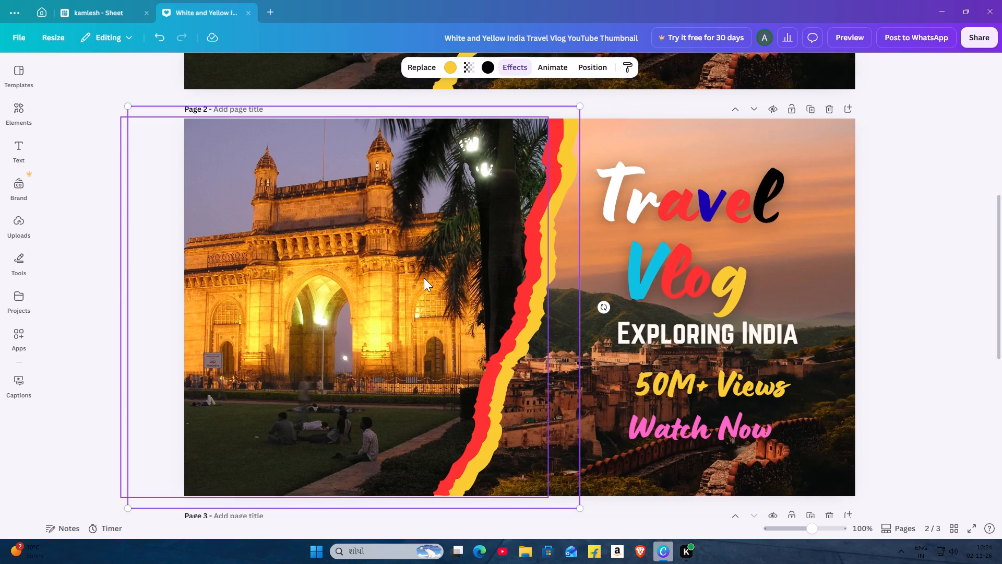
scroll(425, 277, up, 5)
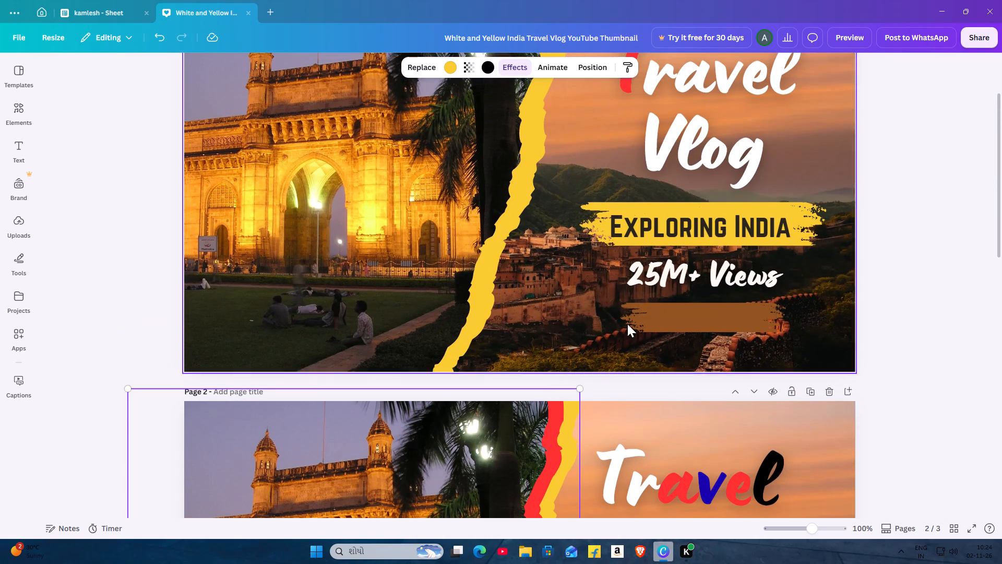
double_click(647, 324)
right_click(647, 324)
right_click(647, 324)
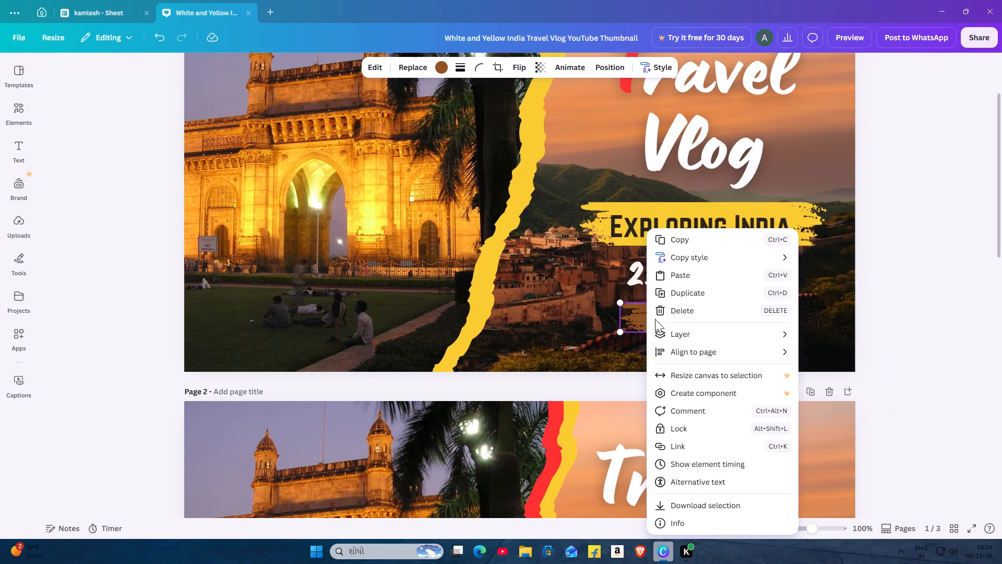
click(683, 242)
scroll(676, 249, down, 3)
scroll(591, 420, up, 3)
scroll(591, 422, down, 2)
right_click(651, 462)
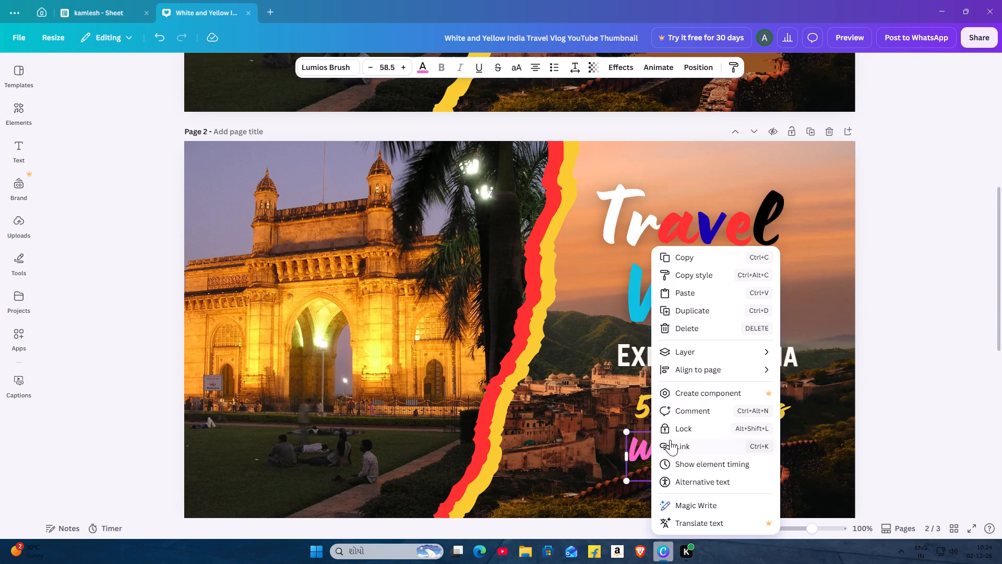
click(686, 294)
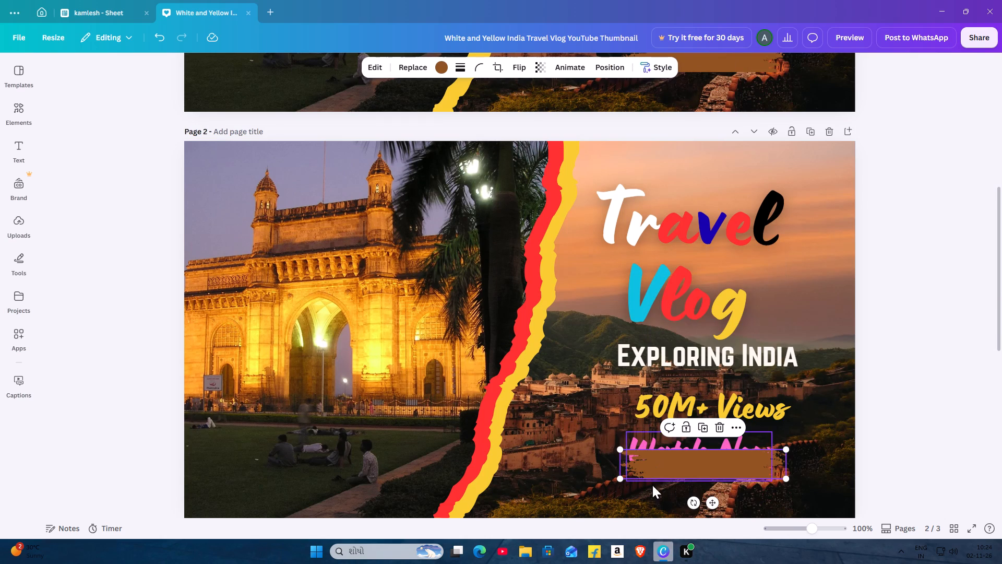
Send the pasted brown brush stroke on page 2 to the back, behind the Watch Now text.
double_click(732, 431)
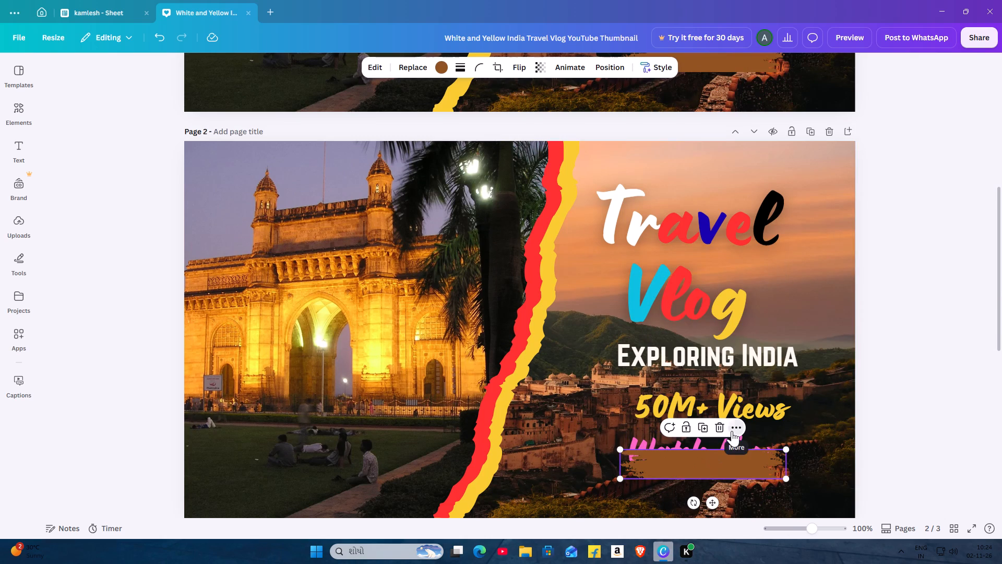
double_click(733, 430)
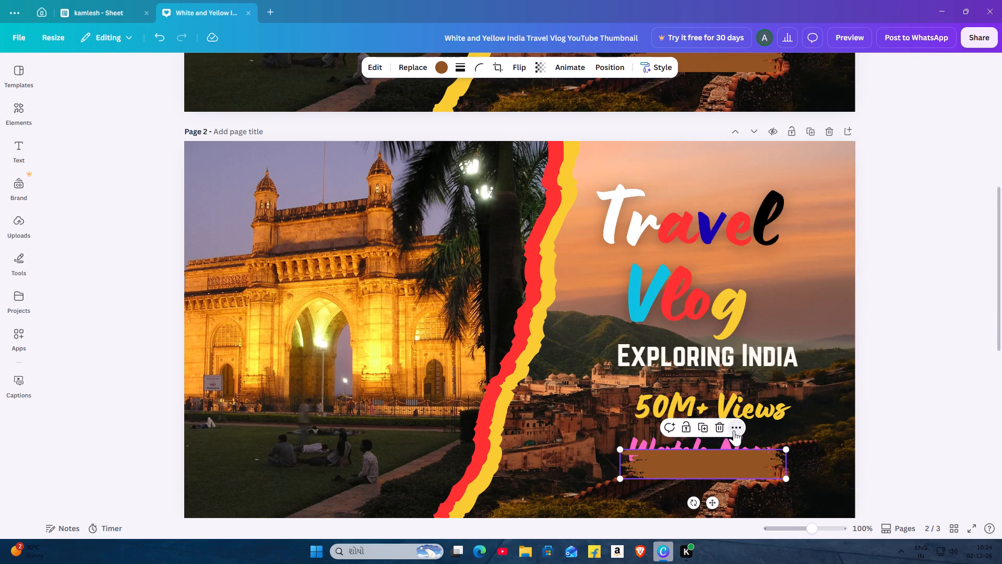
click(734, 430)
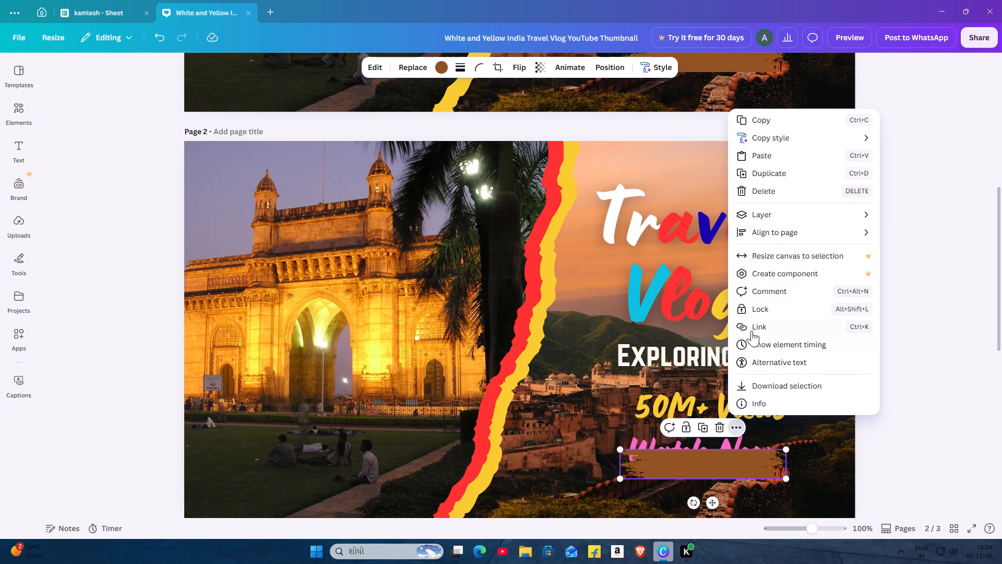
click(796, 211)
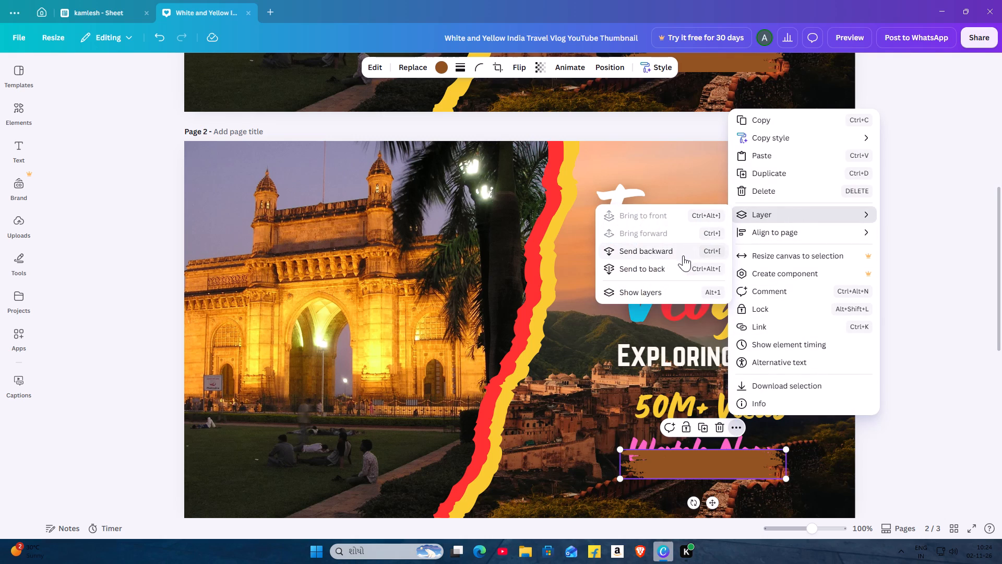
click(679, 263)
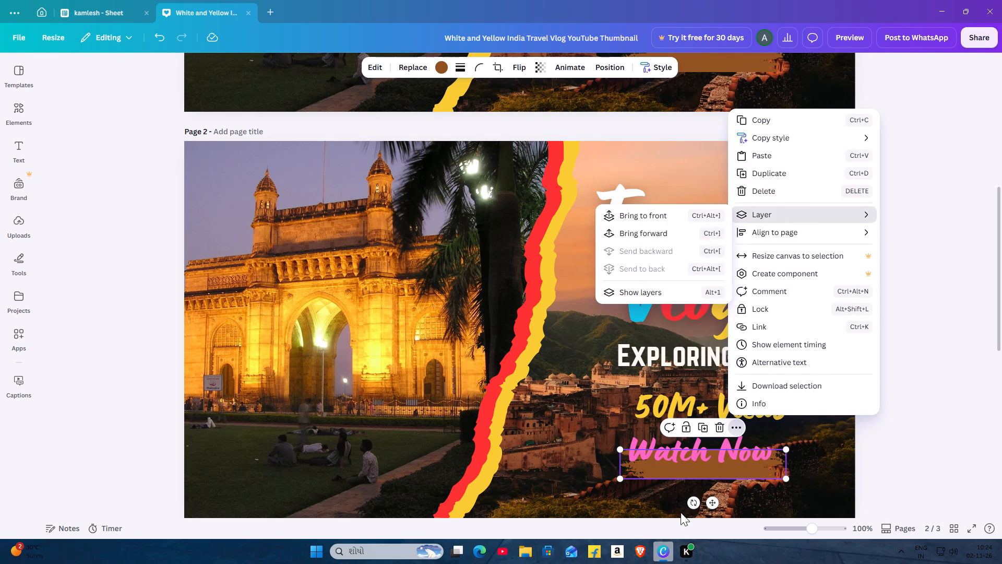
Scale the Watch Now text on page 2 down so it is narrower than the brown brush stroke.
drag(678, 484, 682, 471)
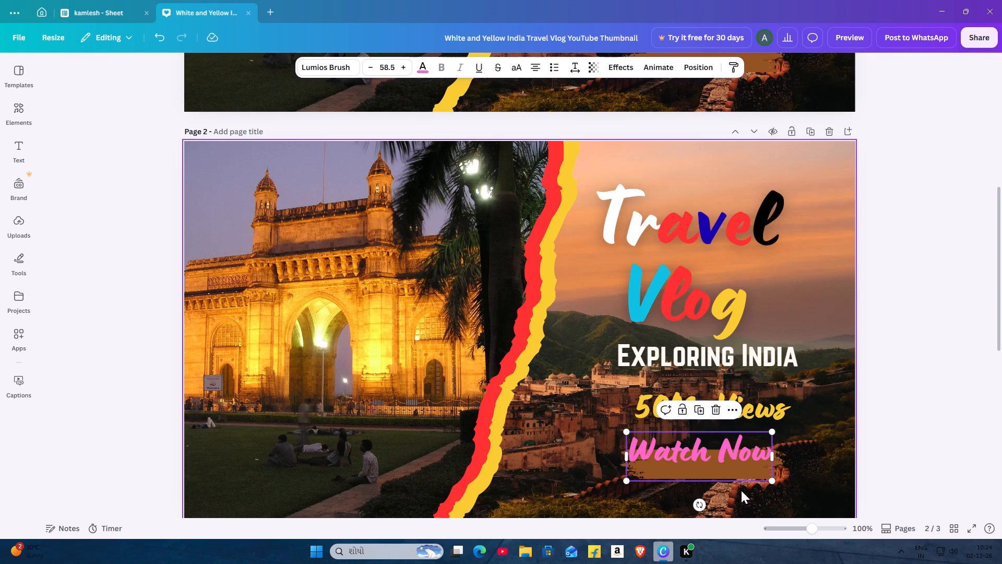
drag(771, 481, 789, 497)
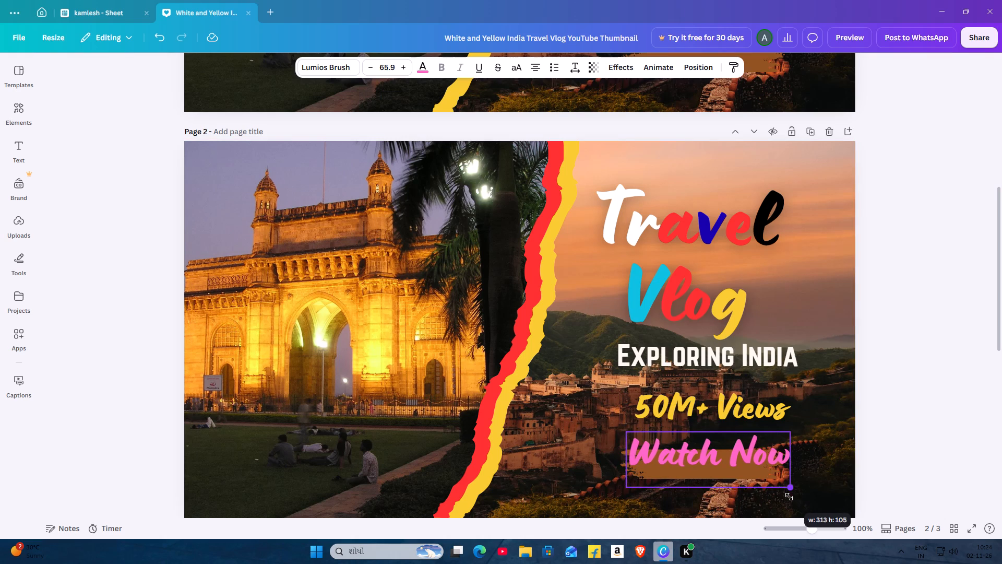
drag(789, 497, 745, 461)
Enlarge the brown brush stroke under Watch Now on page 2 slightly.
click(772, 472)
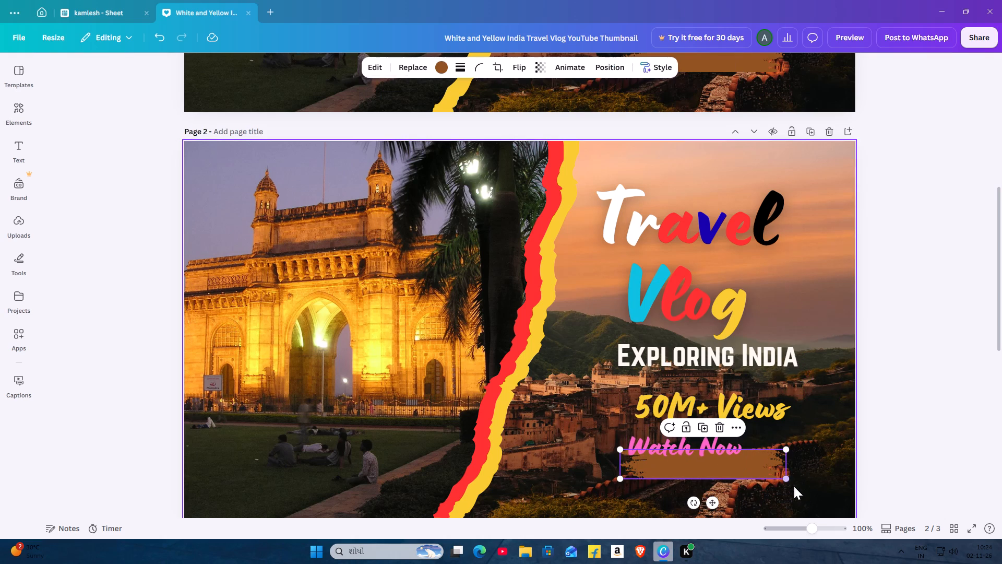
drag(782, 480, 794, 495)
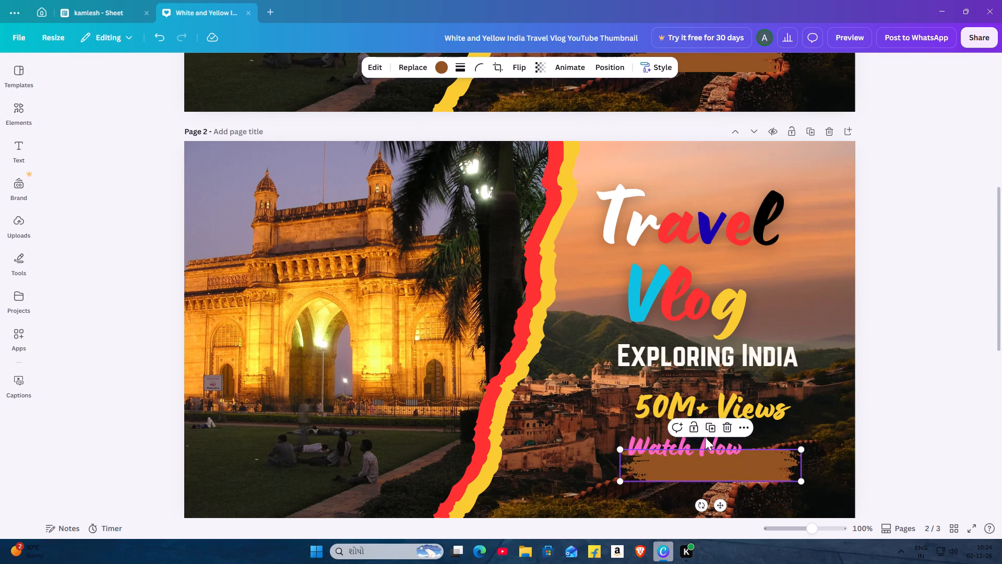
Move the Watch Now text on page 2 onto the brown brush stroke.
drag(705, 437, 727, 455)
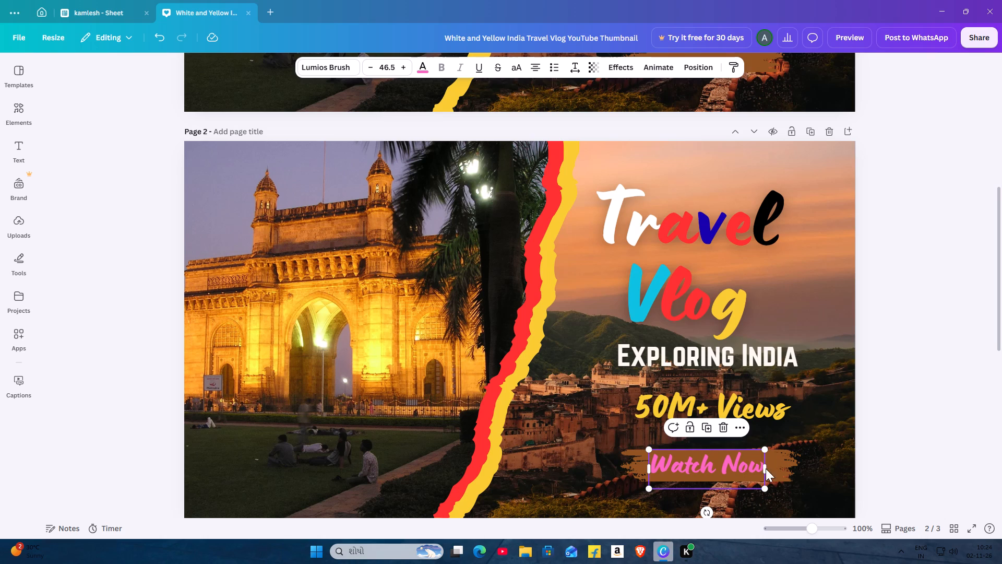
drag(773, 468, 768, 465)
click(610, 385)
Copy the yellow brush stroke behind Exploring India on page 1 and paste it over the same text on page 2.
scroll(499, 262, up, 2)
scroll(490, 254, down, 1)
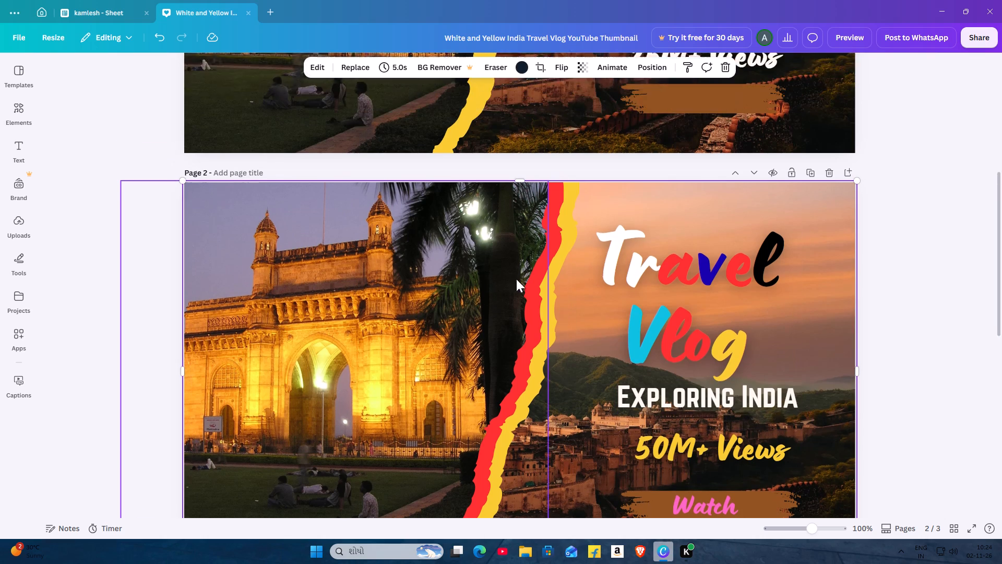
scroll(575, 304, up, 3)
click(805, 326)
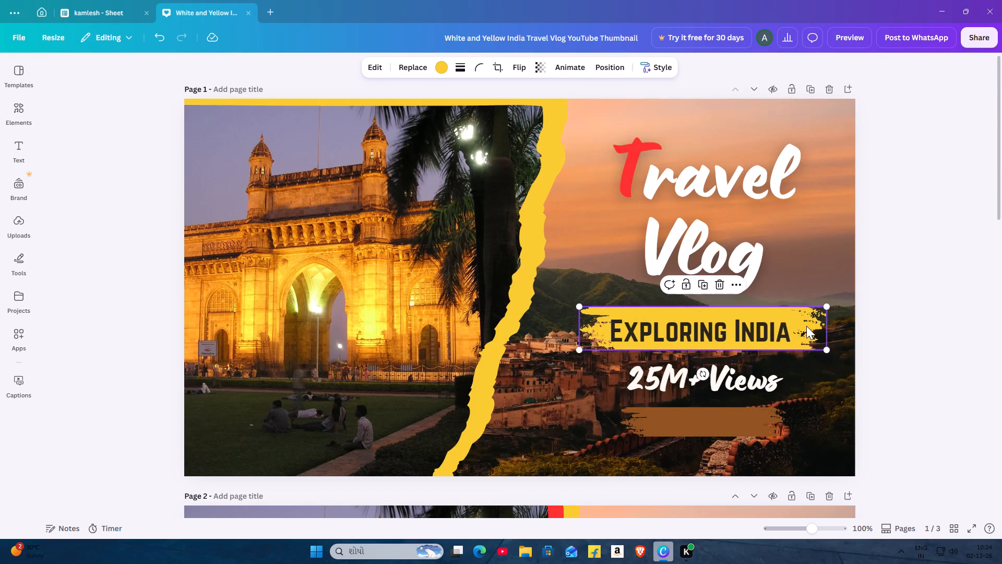
right_click(808, 326)
click(832, 243)
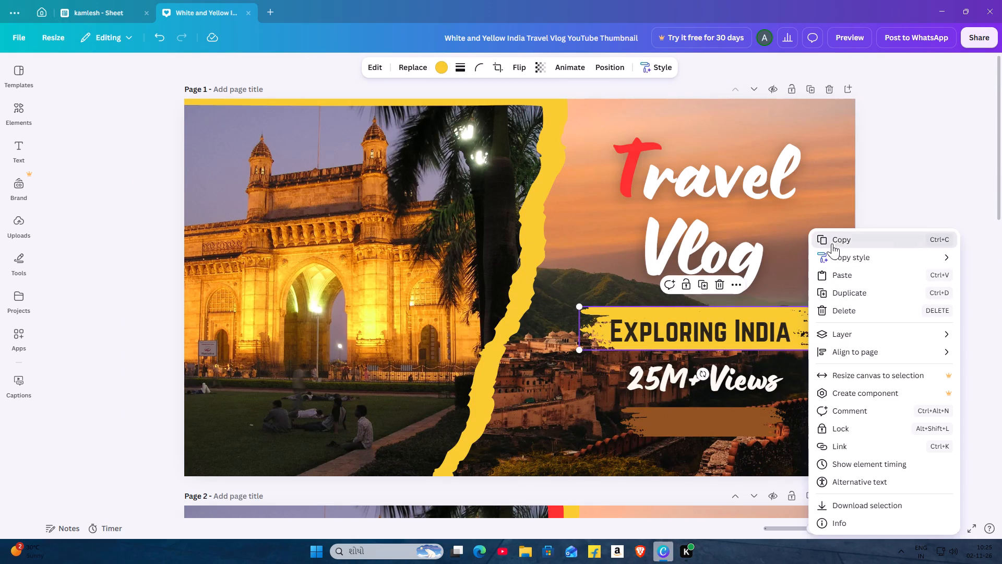
scroll(713, 319, down, 1)
scroll(712, 319, up, 3)
scroll(668, 394, down, 4)
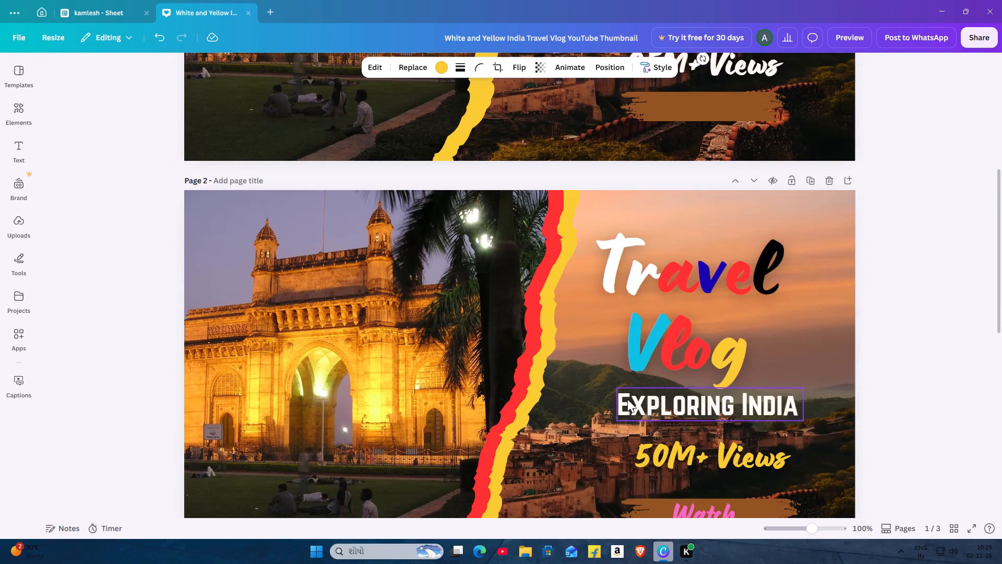
right_click(606, 396)
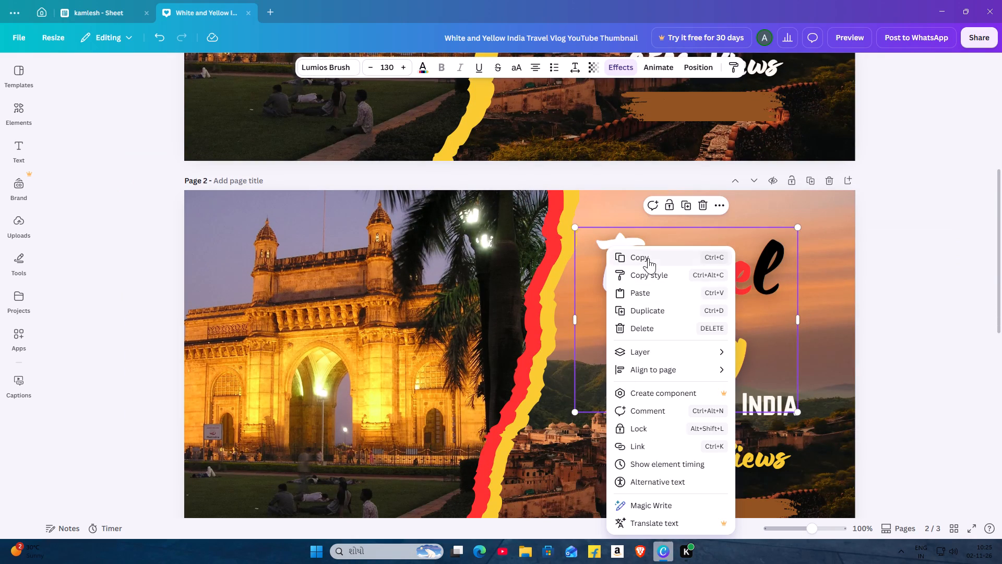
click(645, 296)
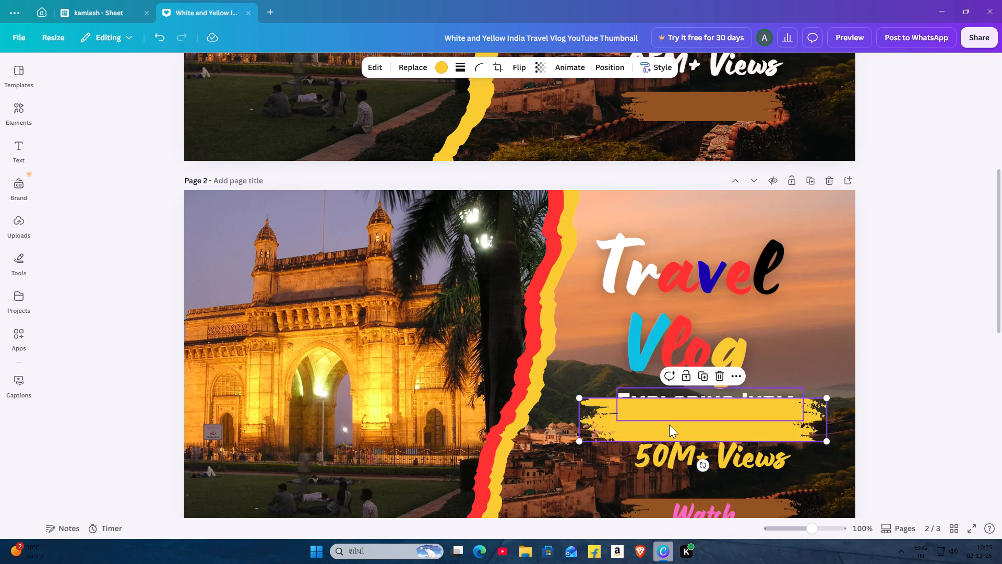
Send the pasted yellow brush stroke on page 2 to the back, behind the Exploring India text.
click(734, 378)
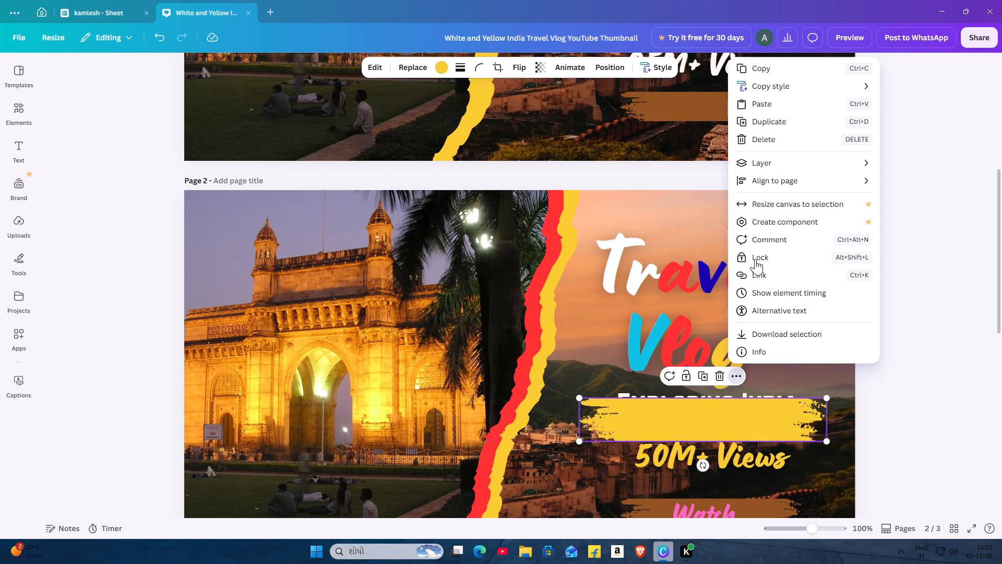
click(767, 164)
double_click(677, 217)
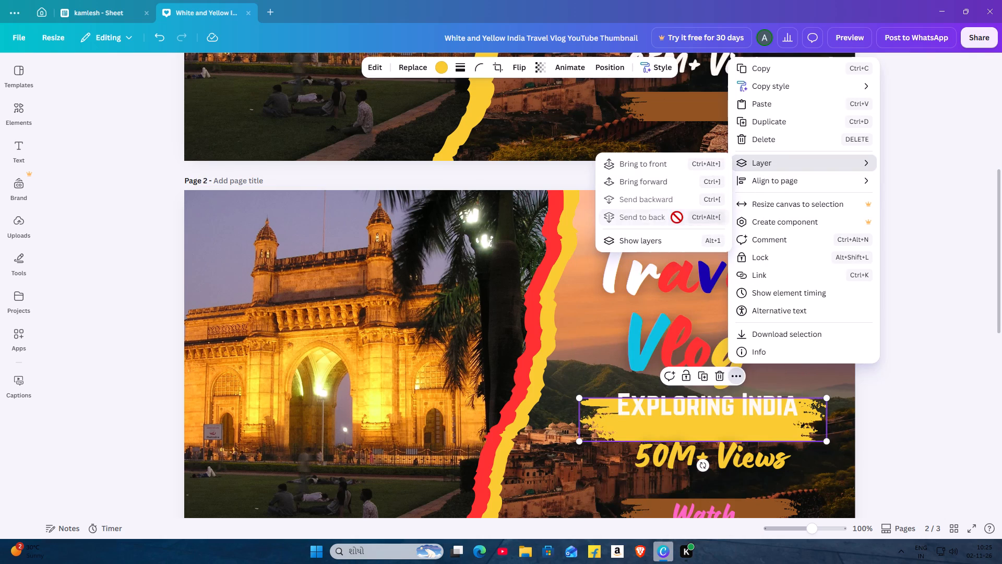
Arrange the yellow brush stroke, Travel Vlog title and Exploring India text on page 2 so the text sits over the stroke below the title.
drag(663, 432, 662, 419)
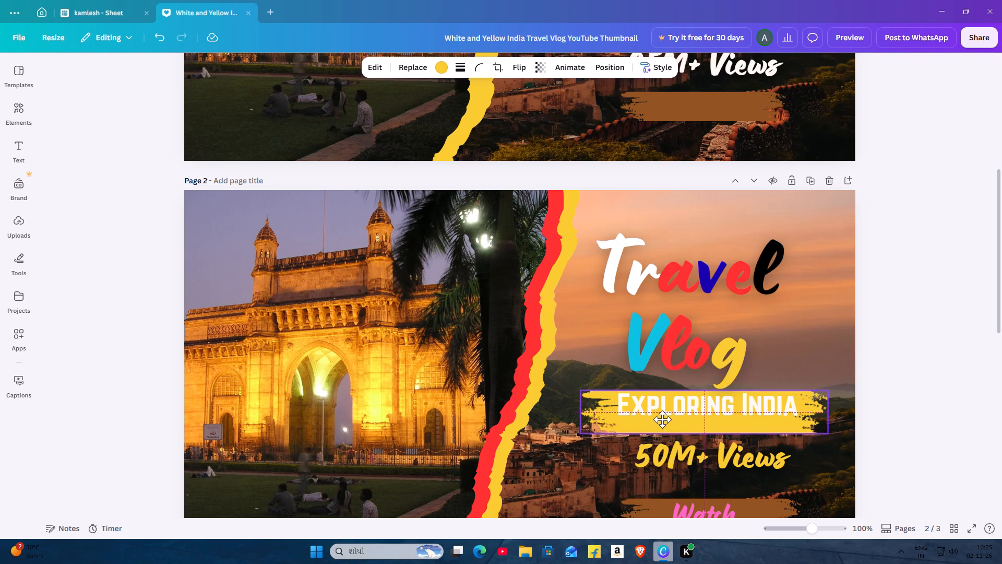
drag(662, 419, 643, 425)
drag(688, 335, 691, 323)
drag(707, 403, 702, 397)
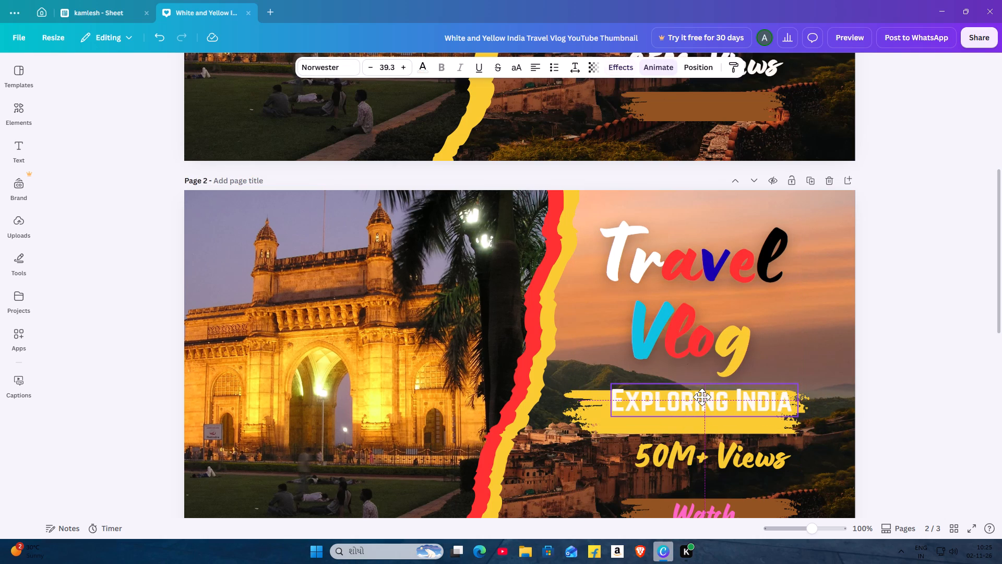
drag(702, 397, 692, 406)
Widen the Watch Now text box on page 2 so the words fit on one line.
scroll(767, 310, down, 1)
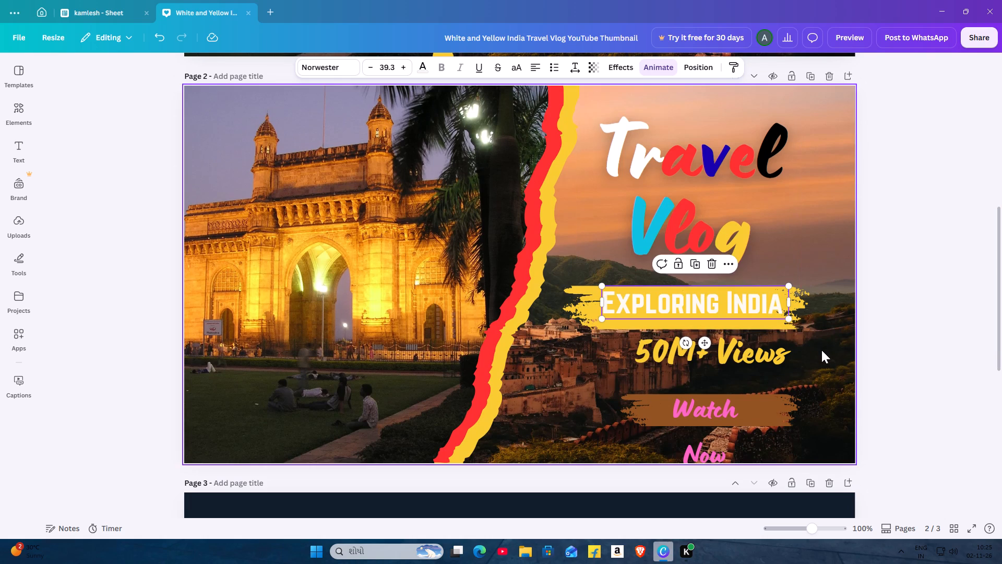
drag(728, 444, 727, 443)
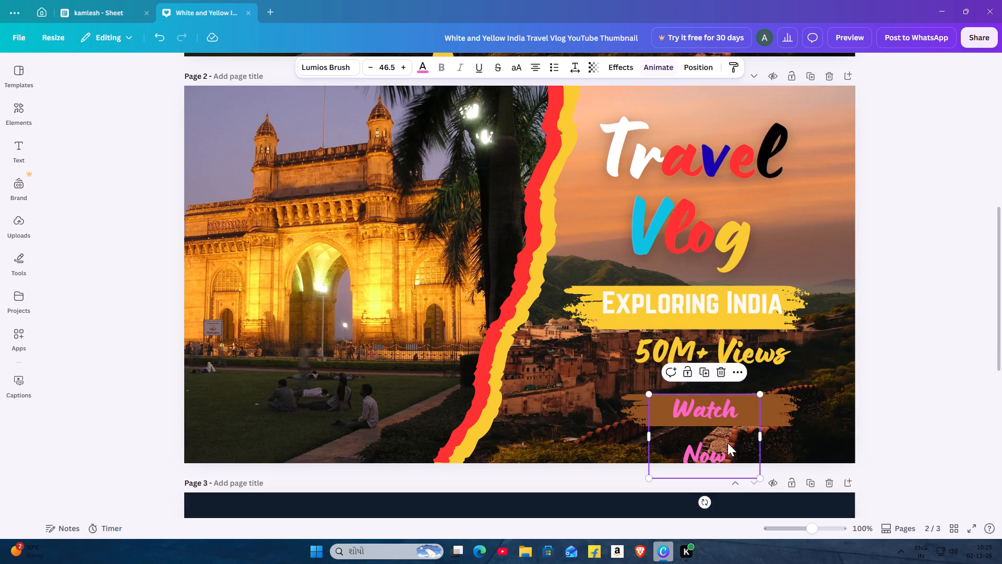
drag(727, 443, 717, 433)
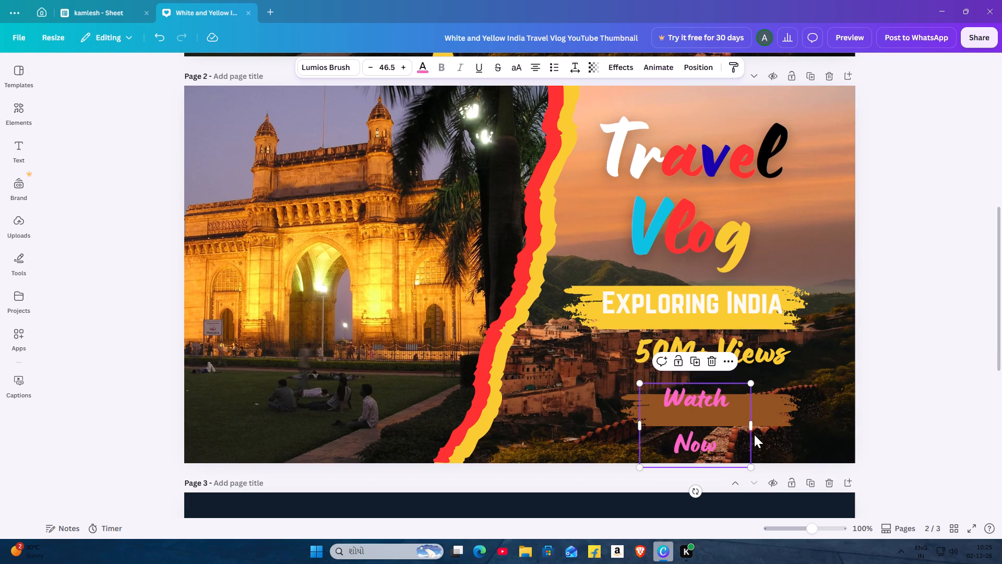
drag(748, 427, 759, 428)
double_click(759, 428)
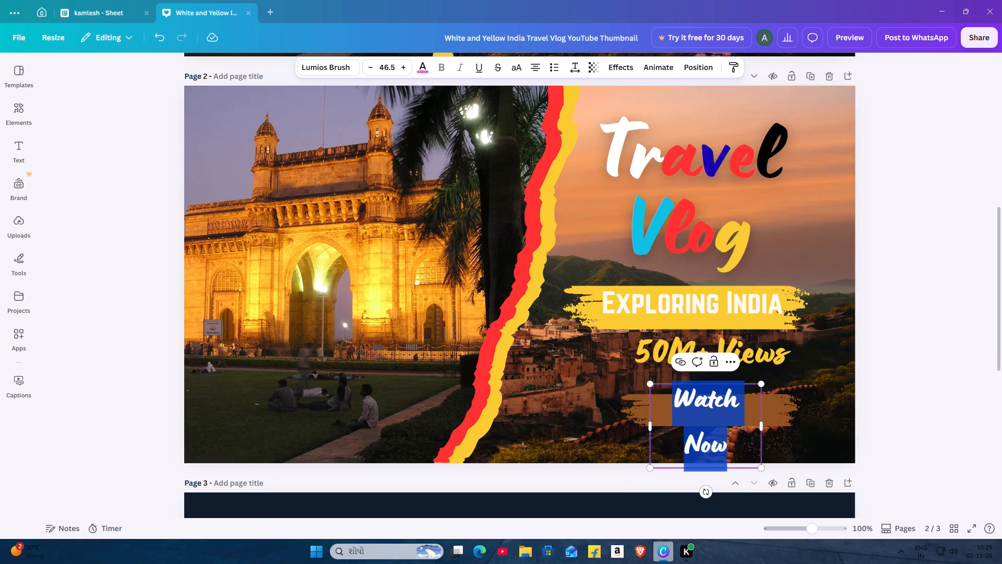
drag(764, 424, 776, 429)
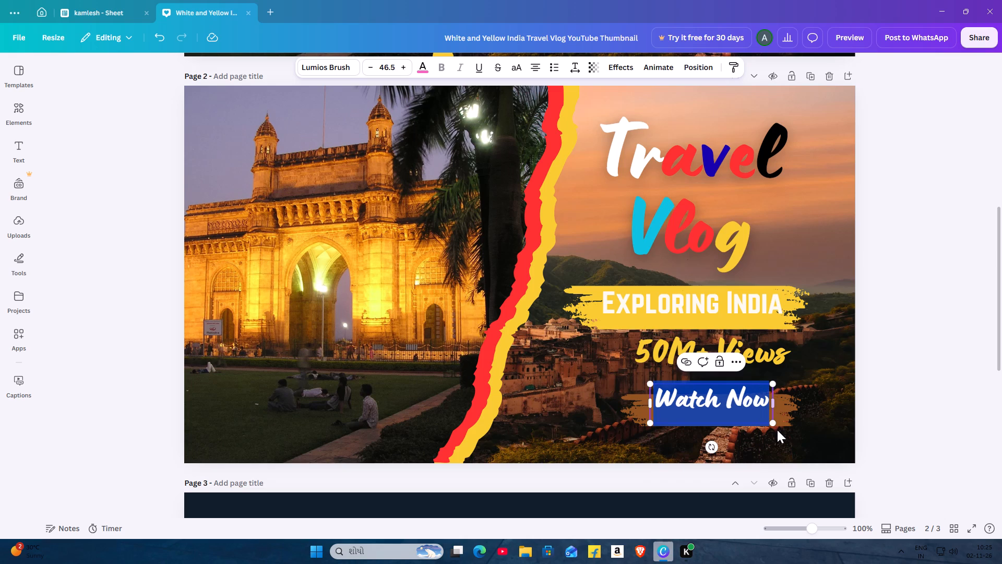
click(817, 378)
Adjust the spacing of the Watch Now, 50M+ Views and Exploring India texts on page 2.
drag(736, 397, 736, 403)
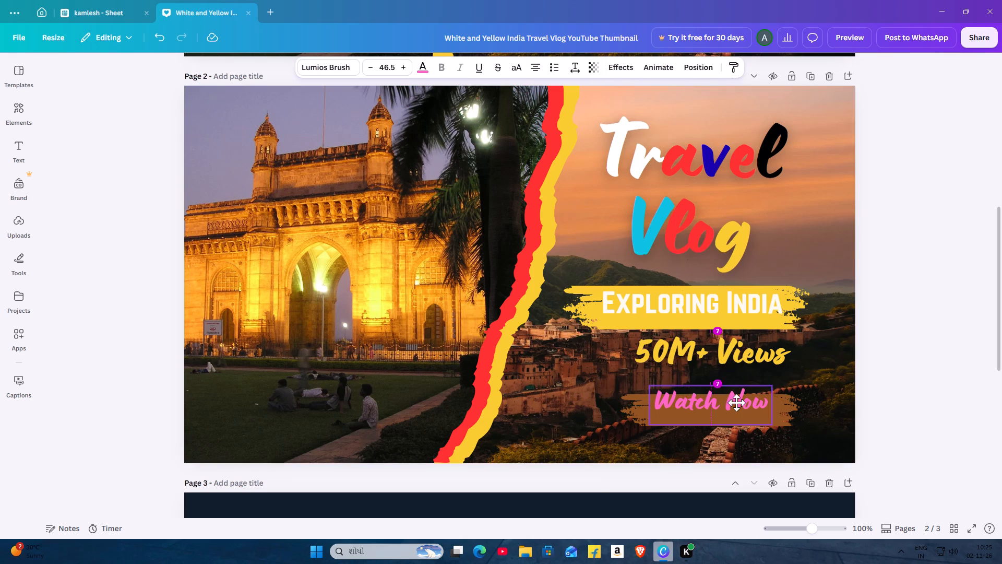
drag(736, 403, 735, 406)
drag(720, 353, 707, 357)
drag(723, 302, 738, 303)
Shift the brown brush stroke under 50M+ Views on page 2 and place the Watch Now text over its middle.
drag(718, 409, 712, 404)
drag(780, 418, 768, 403)
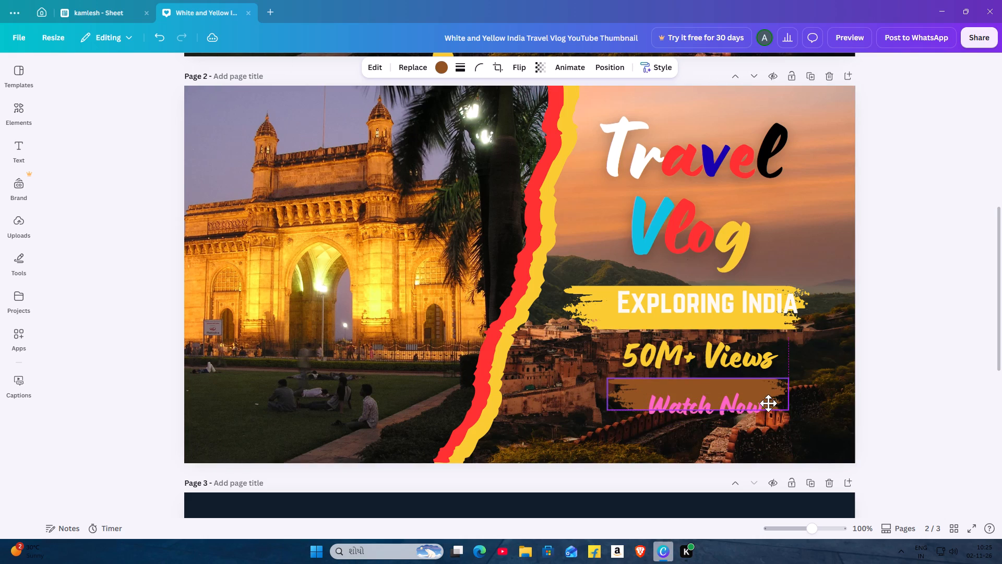
drag(768, 403, 767, 404)
drag(738, 406, 732, 408)
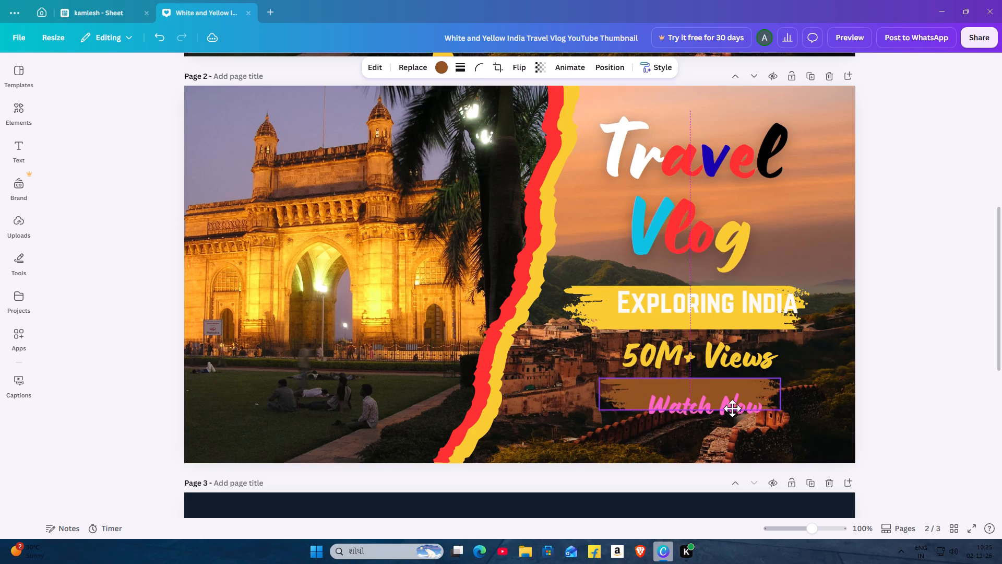
drag(732, 408, 732, 413)
drag(714, 405, 721, 405)
click(571, 382)
click(661, 408)
drag(661, 408, 650, 403)
click(570, 401)
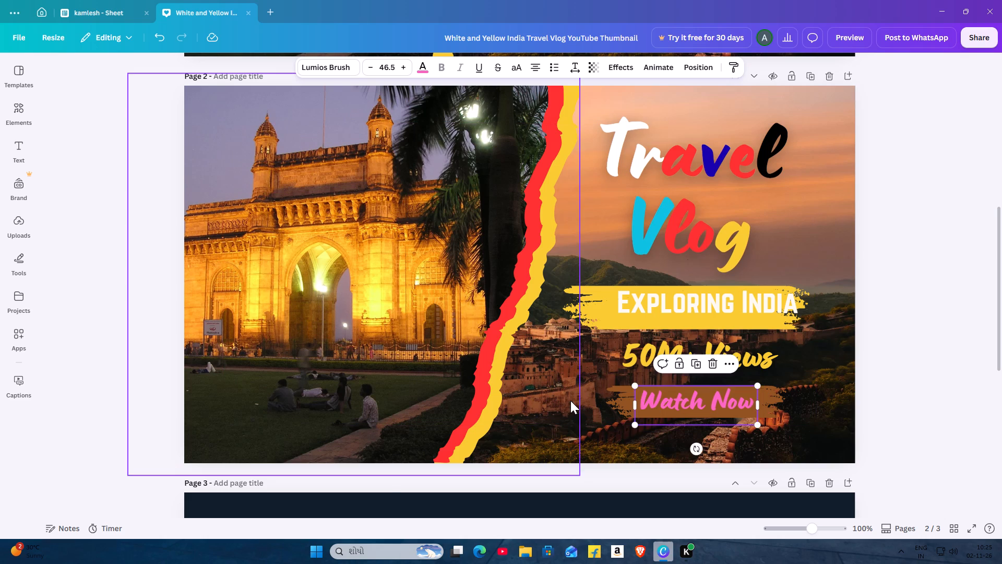
Review the page 2 thumbnail against the page 1 version, comparing torn edges, title colours and brush strokes.
scroll(481, 336, down, 2)
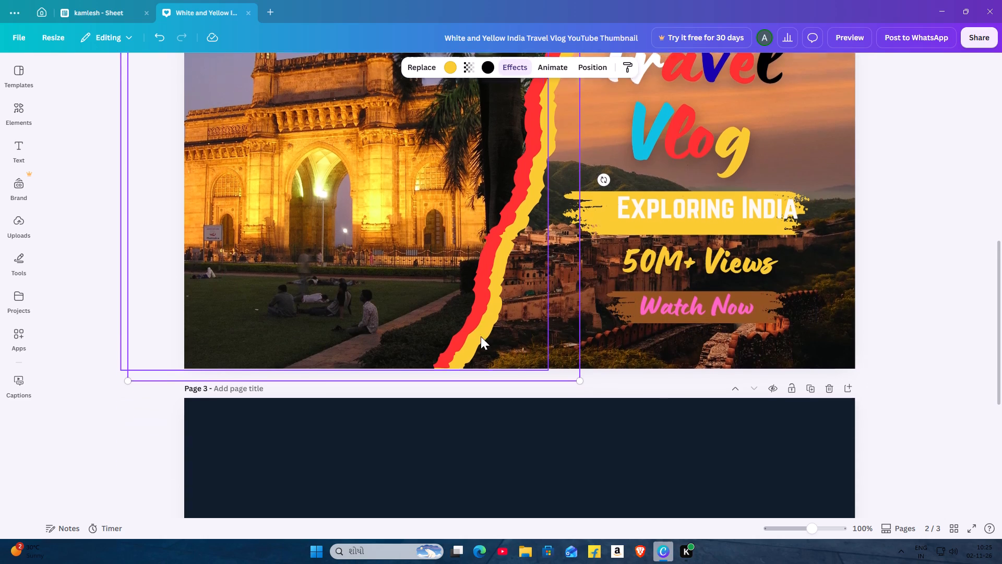
scroll(481, 336, up, 7)
scroll(481, 336, down, 1)
scroll(481, 336, up, 4)
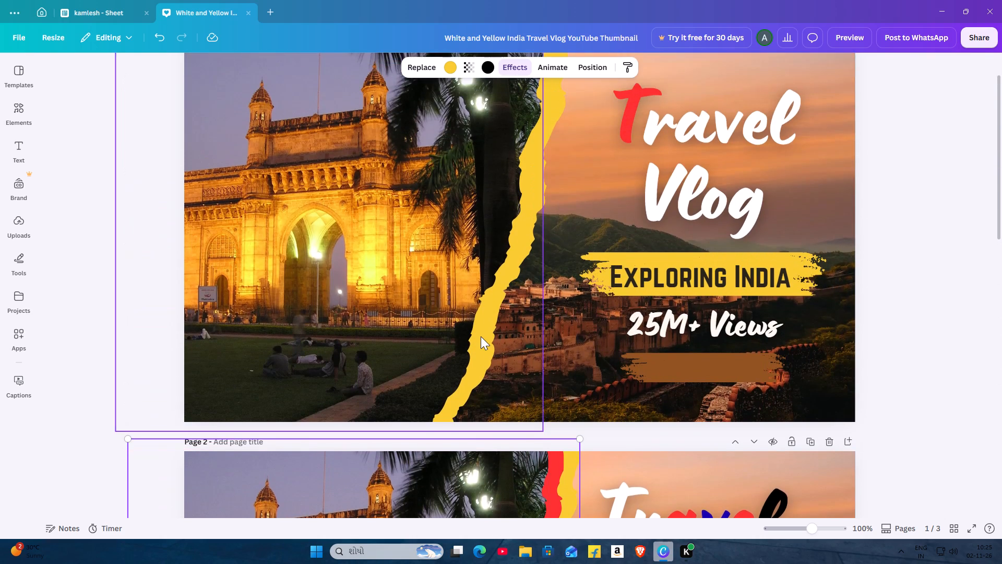
scroll(481, 336, up, 1)
scroll(481, 336, down, 3)
scroll(481, 336, up, 3)
scroll(481, 336, down, 5)
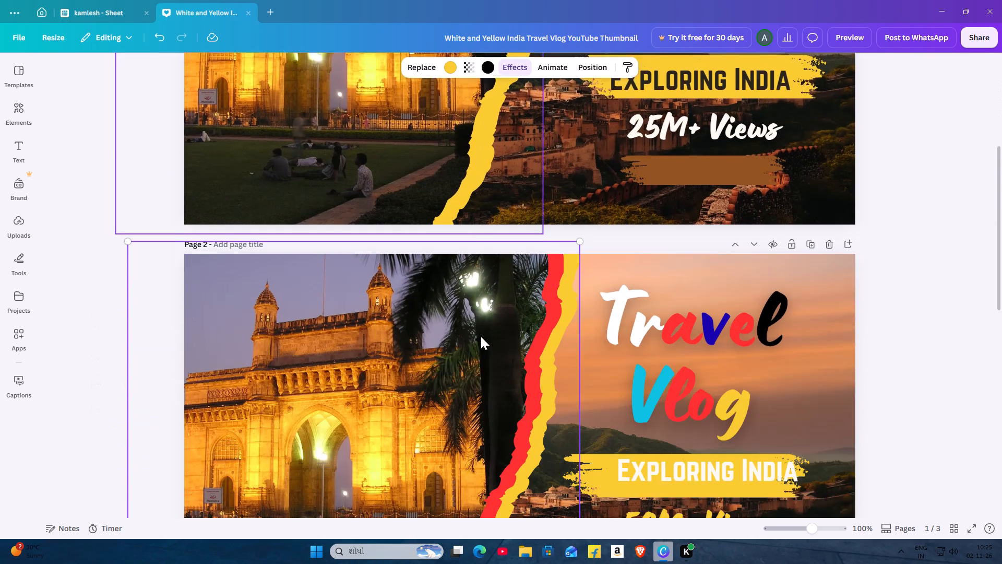
scroll(481, 336, down, 3)
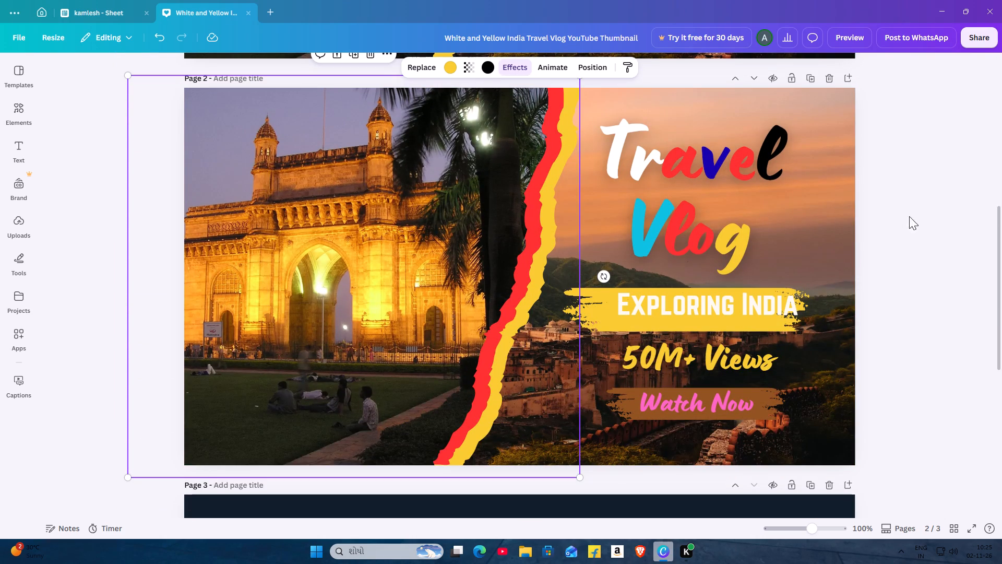
double_click(919, 225)
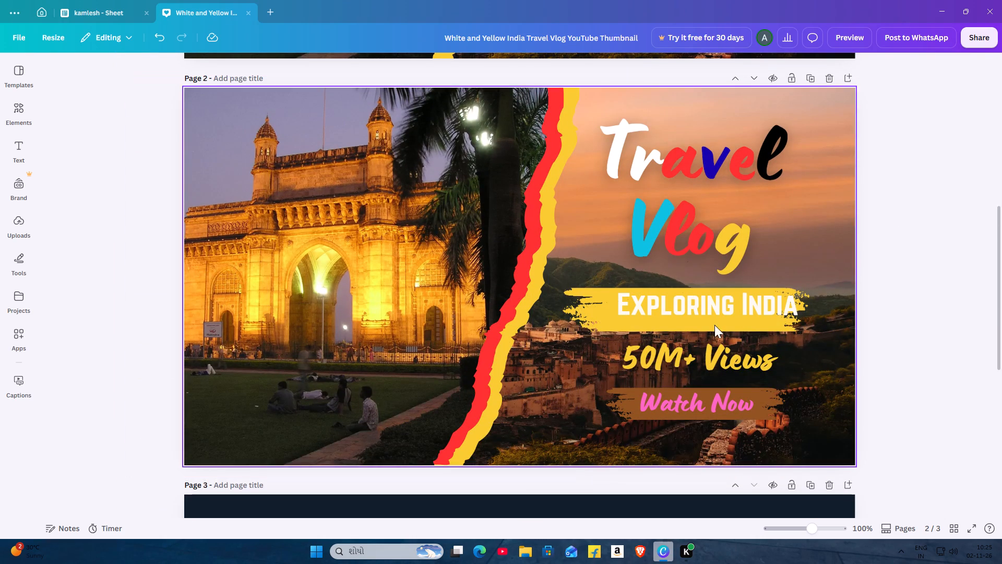
scroll(860, 350, up, 3)
scroll(870, 349, down, 3)
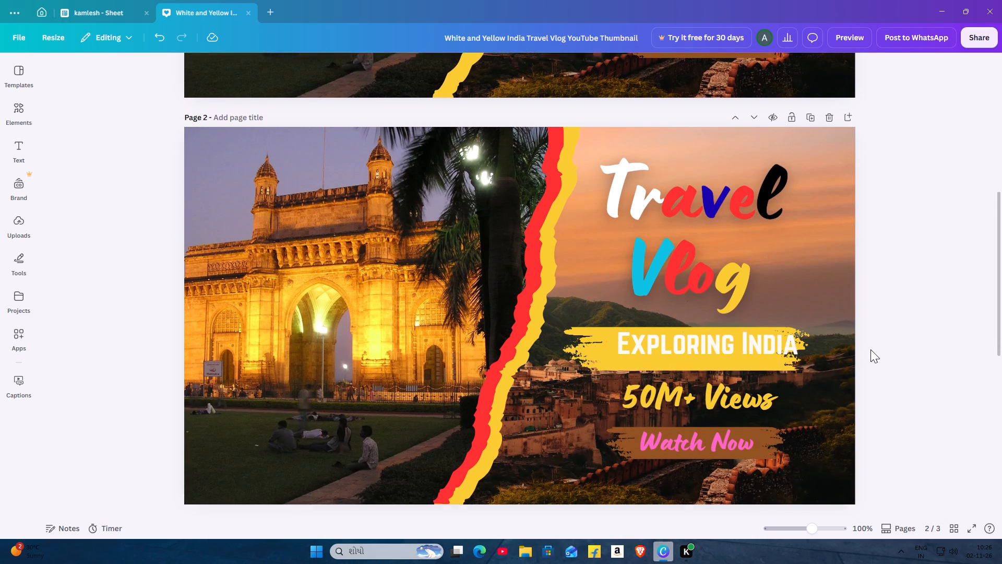
scroll(870, 349, down, 3)
scroll(854, 352, up, 2)
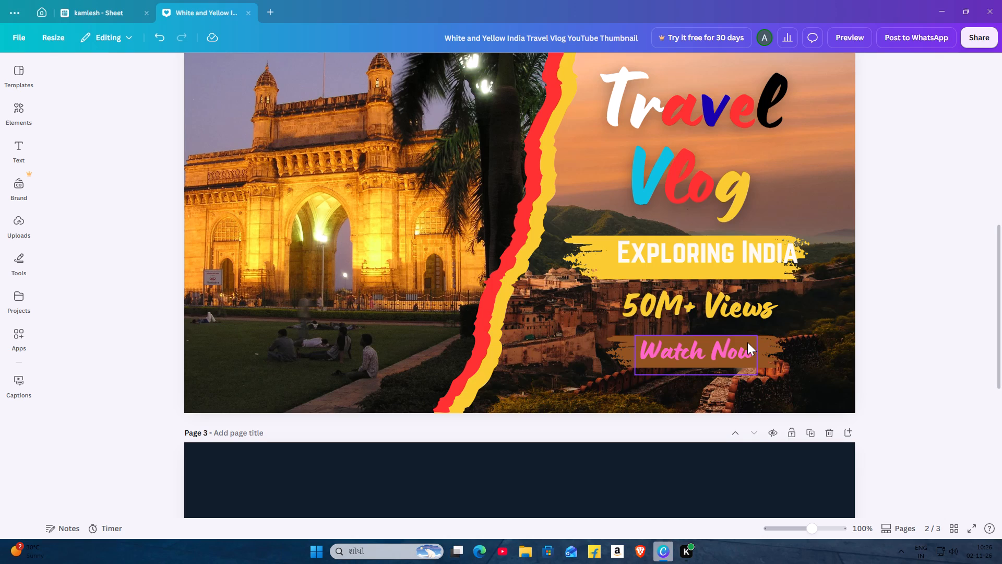
Insert a white elbow line with rounded corners on the blank dark page 3 using the Lines tool.
scroll(421, 207, down, 2)
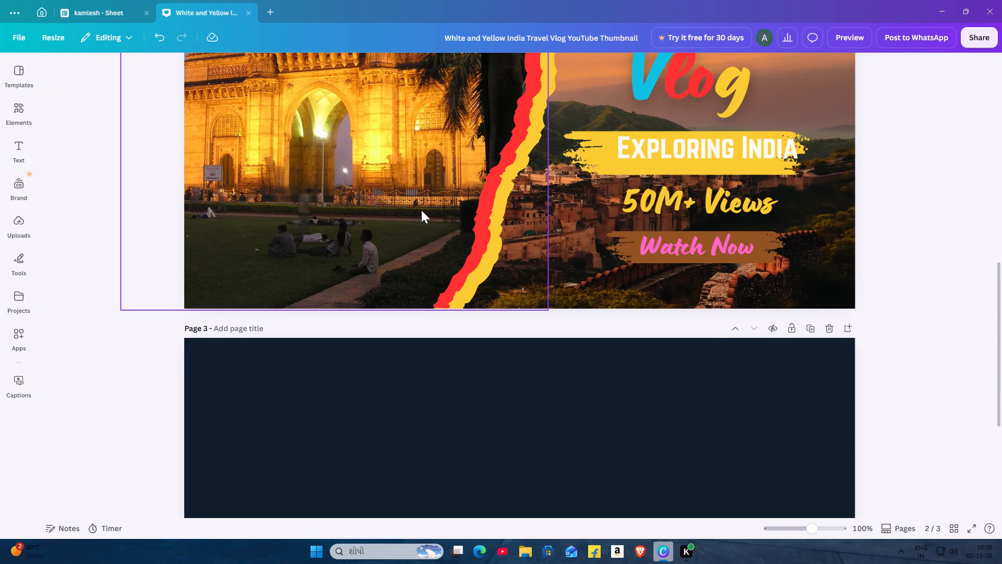
scroll(421, 210, down, 1)
scroll(352, 250, down, 3)
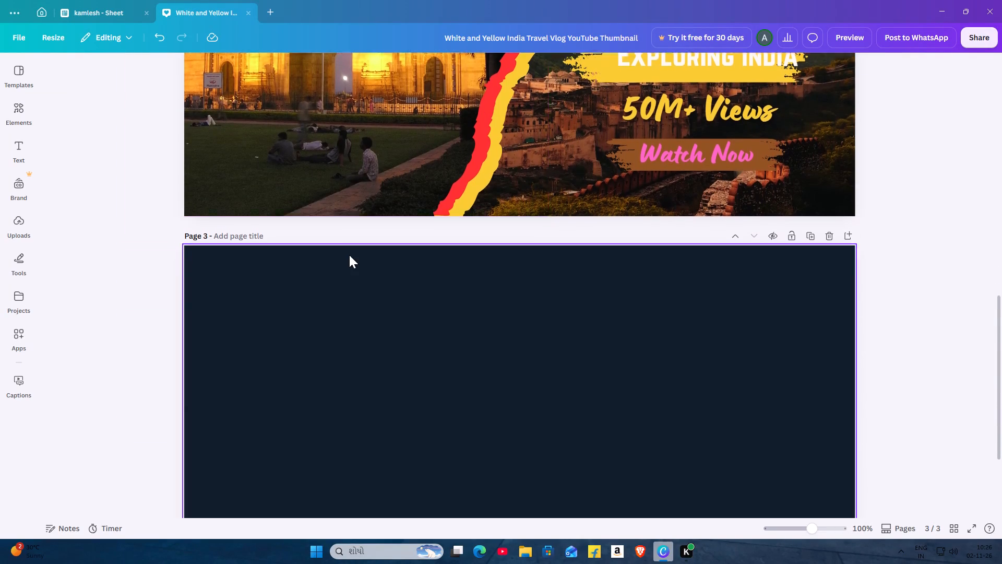
scroll(349, 256, down, 5)
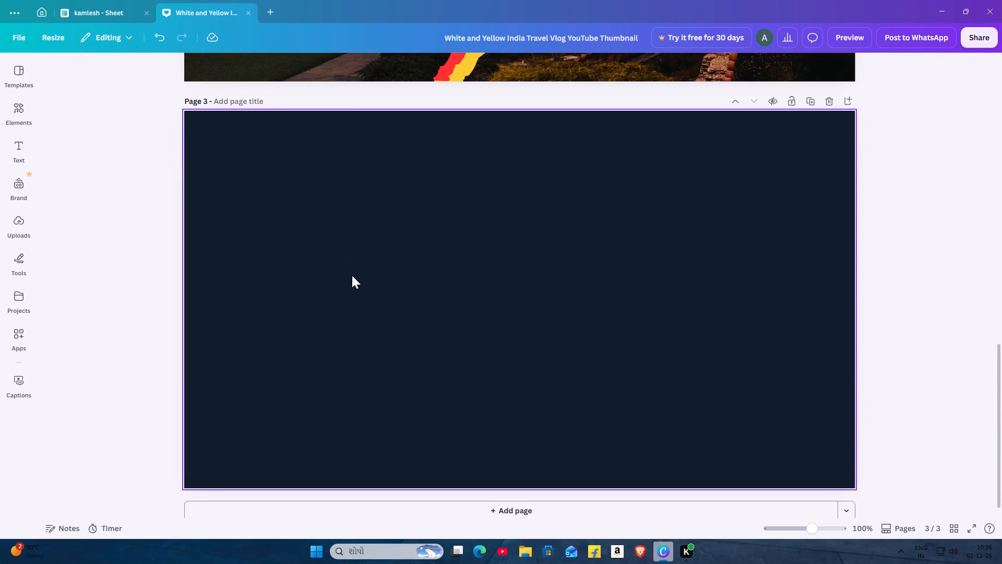
double_click(28, 263)
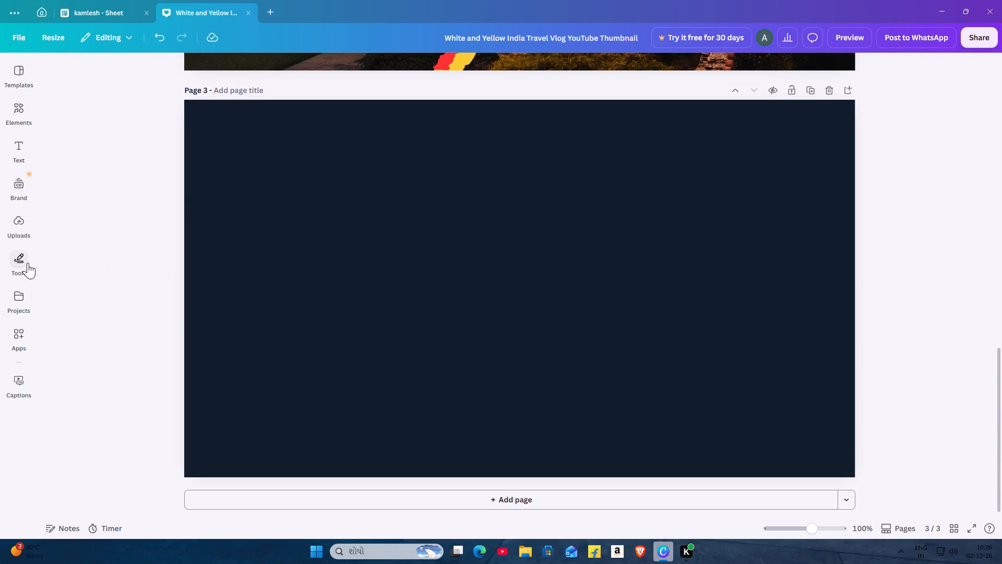
click(29, 262)
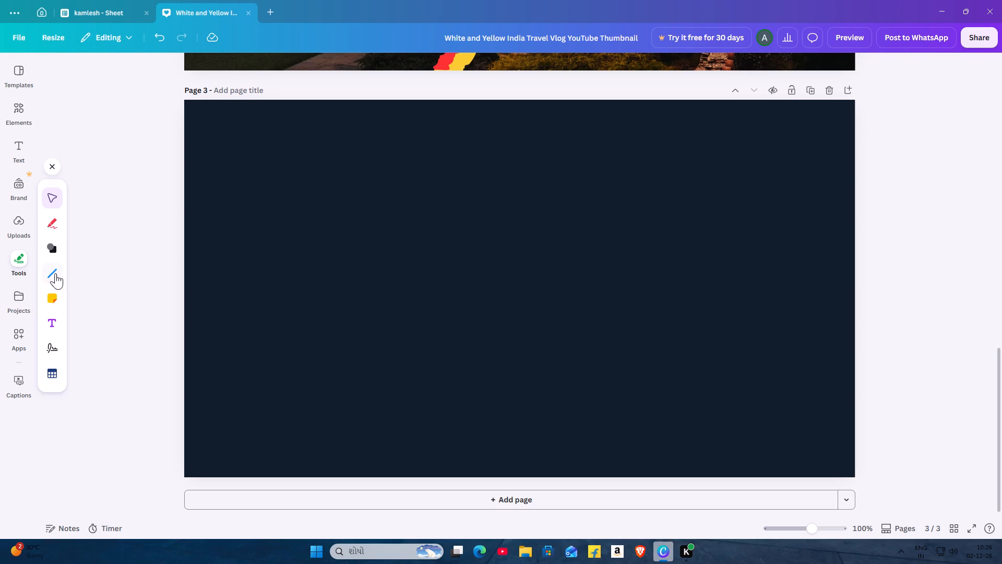
click(55, 278)
click(88, 295)
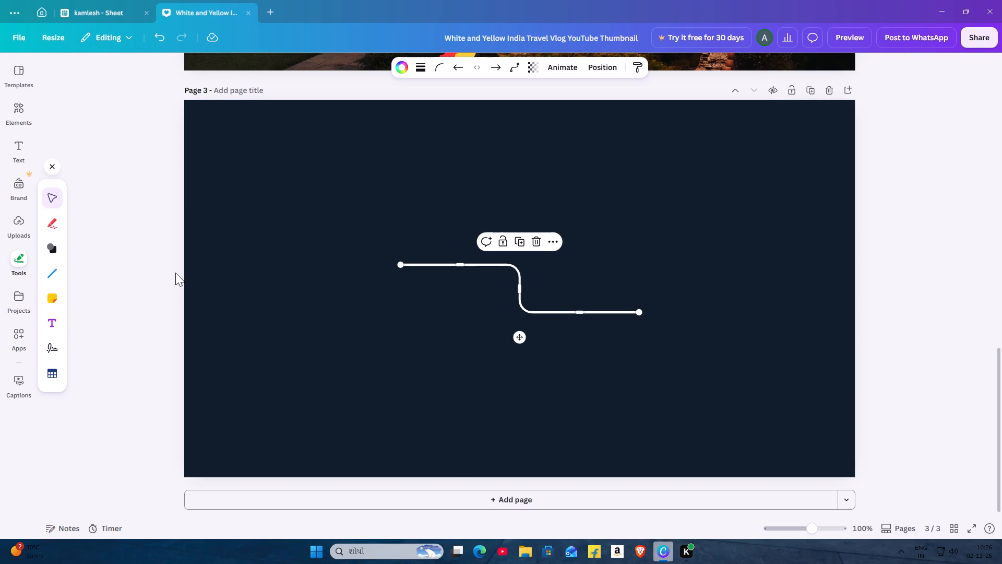
Reposition and stretch the white elbow line on page 3 so it spans nearly the full page width with a shallow bend at the middle.
drag(405, 265, 344, 254)
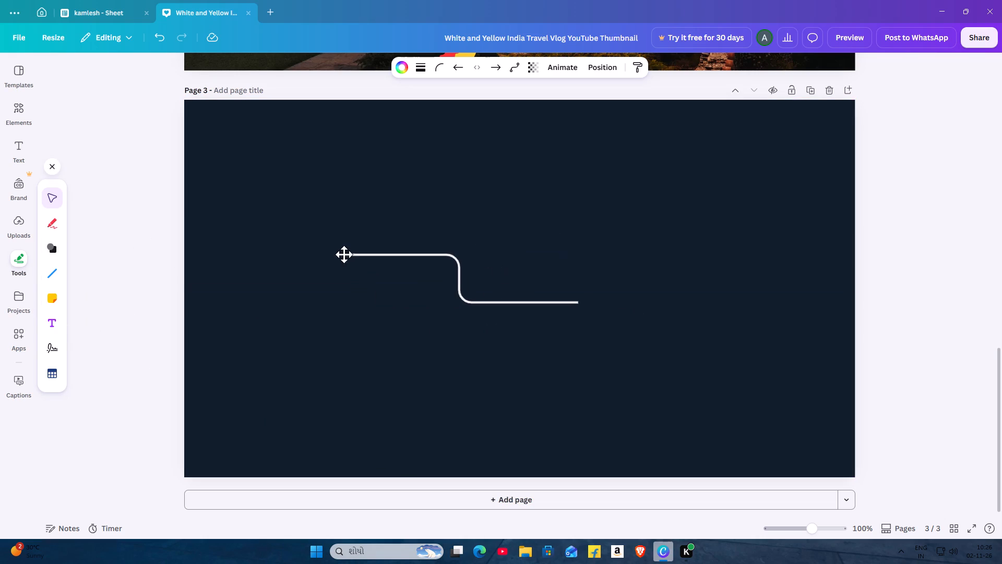
drag(344, 254, 303, 252)
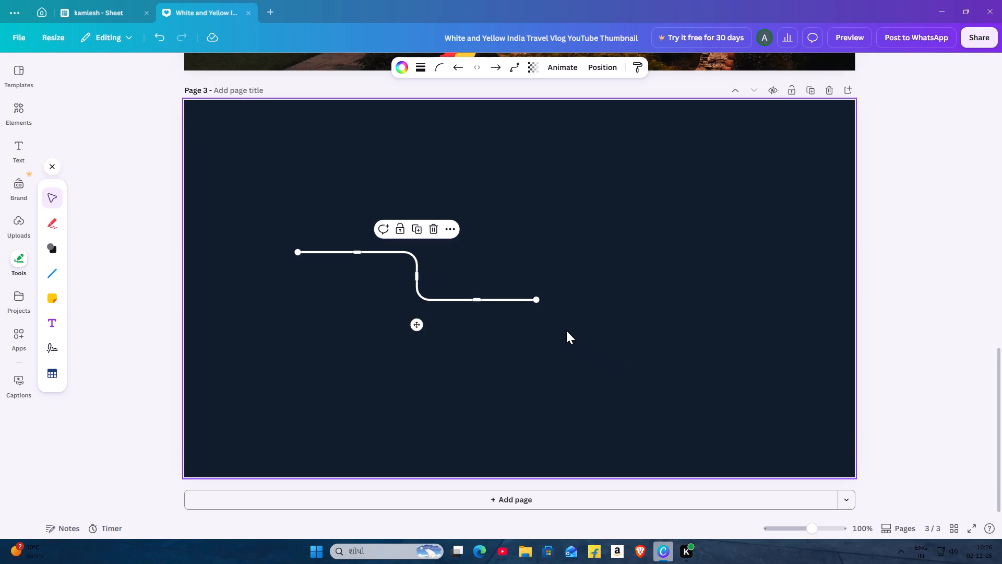
drag(536, 300, 748, 421)
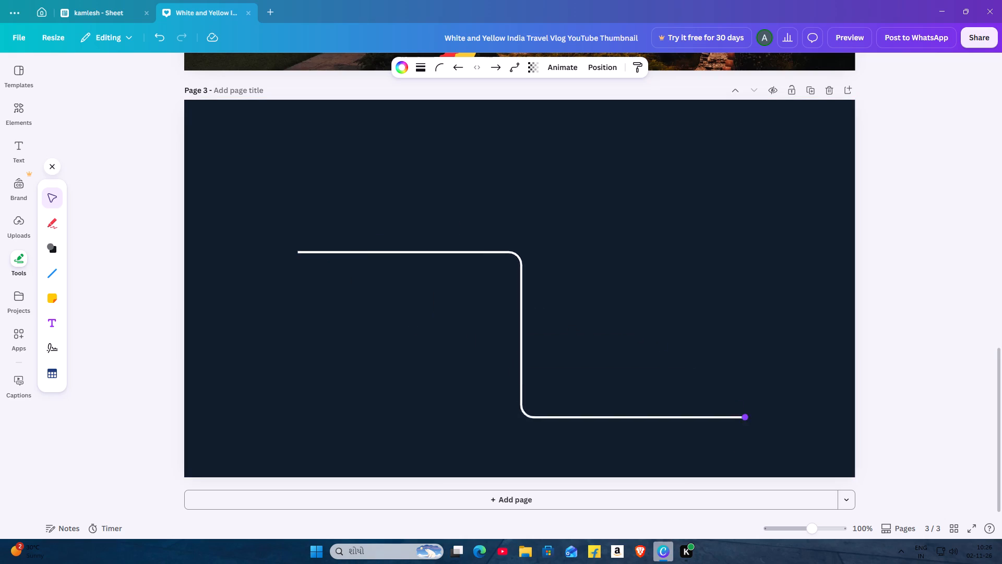
drag(748, 421, 781, 262)
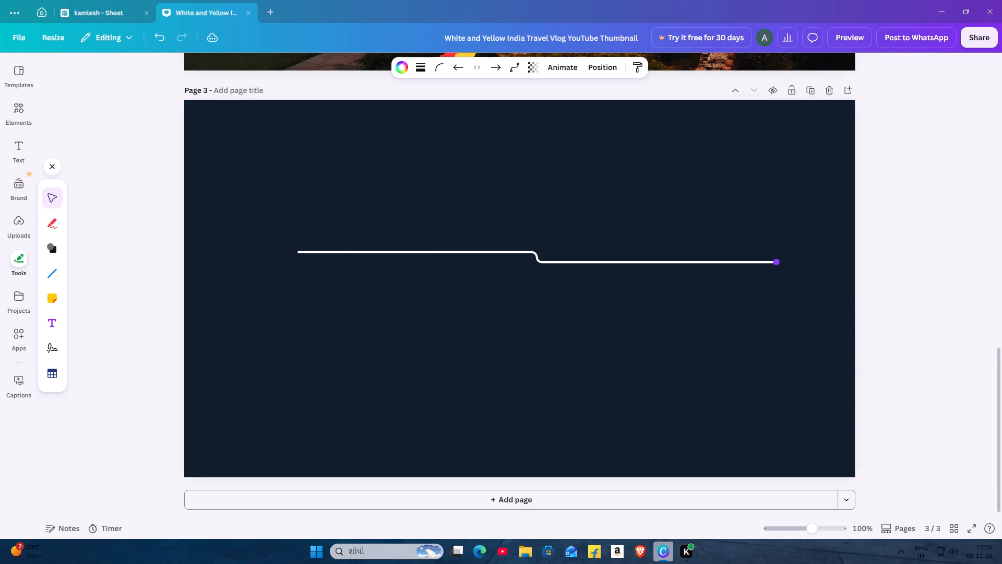
drag(781, 262, 848, 278)
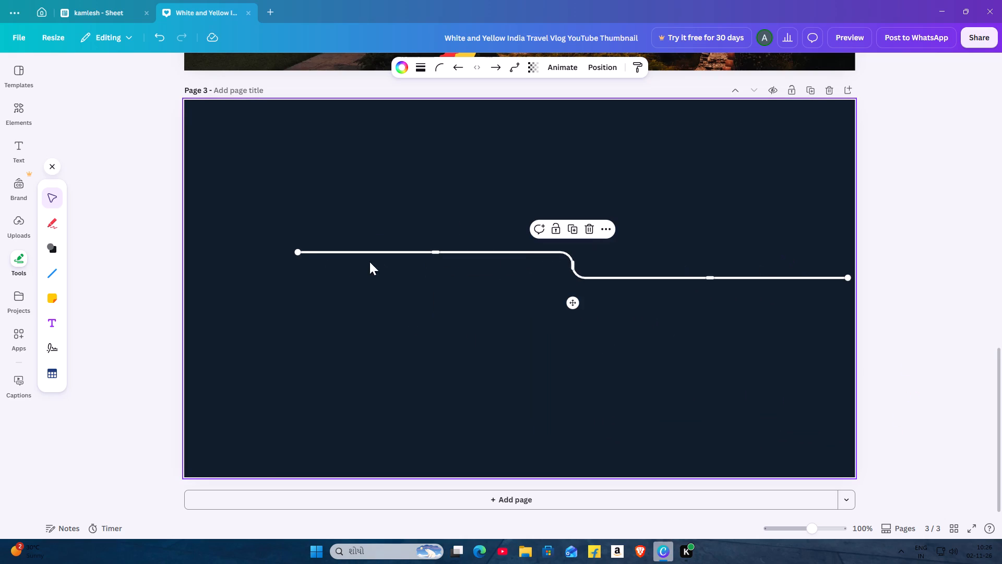
drag(302, 252, 255, 258)
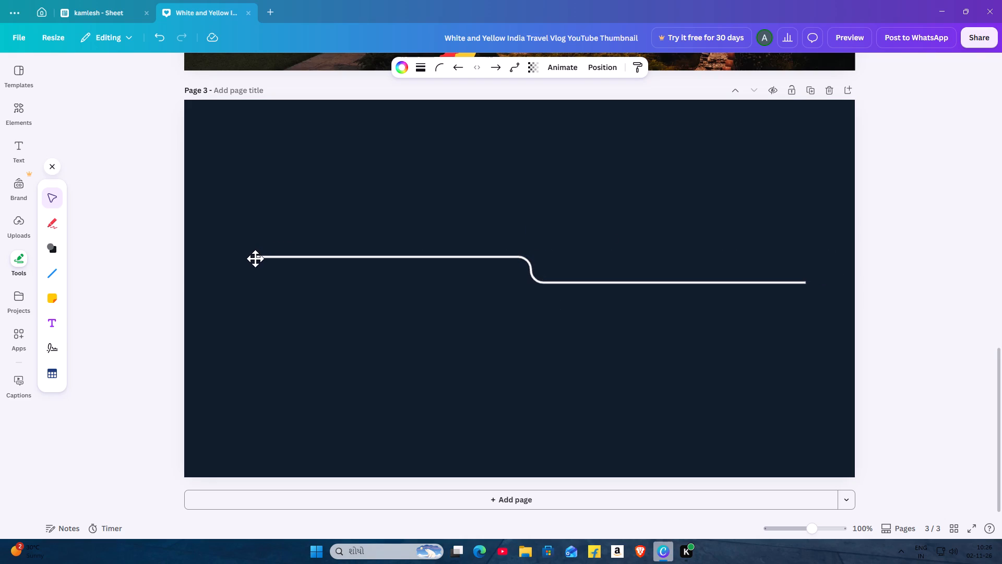
drag(255, 258, 193, 270)
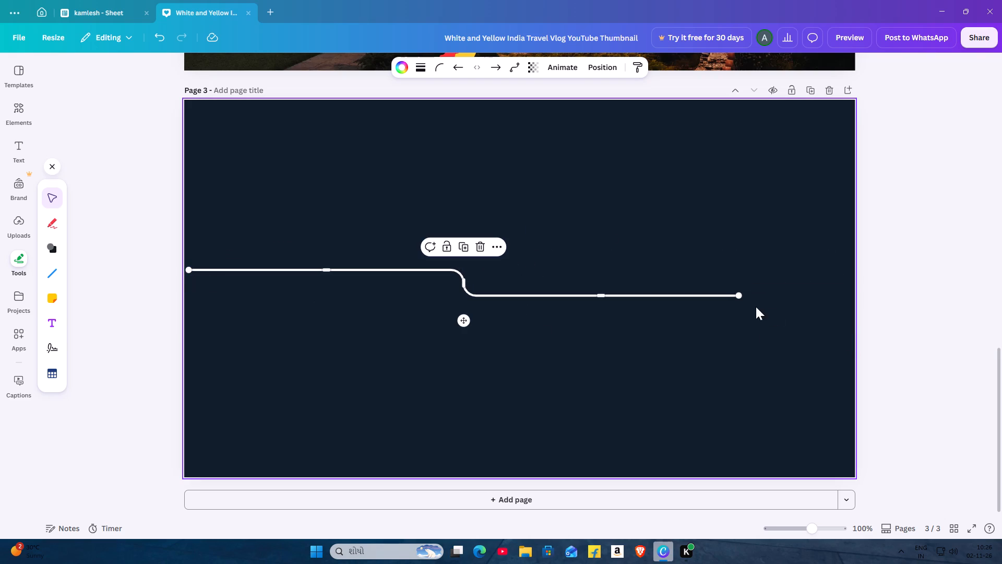
drag(735, 296, 712, 295)
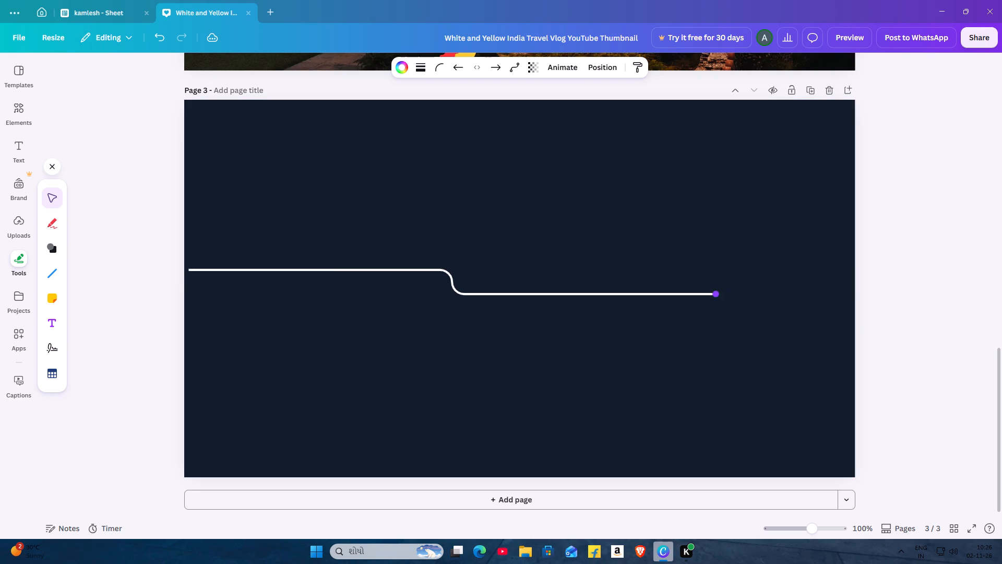
drag(712, 295, 841, 297)
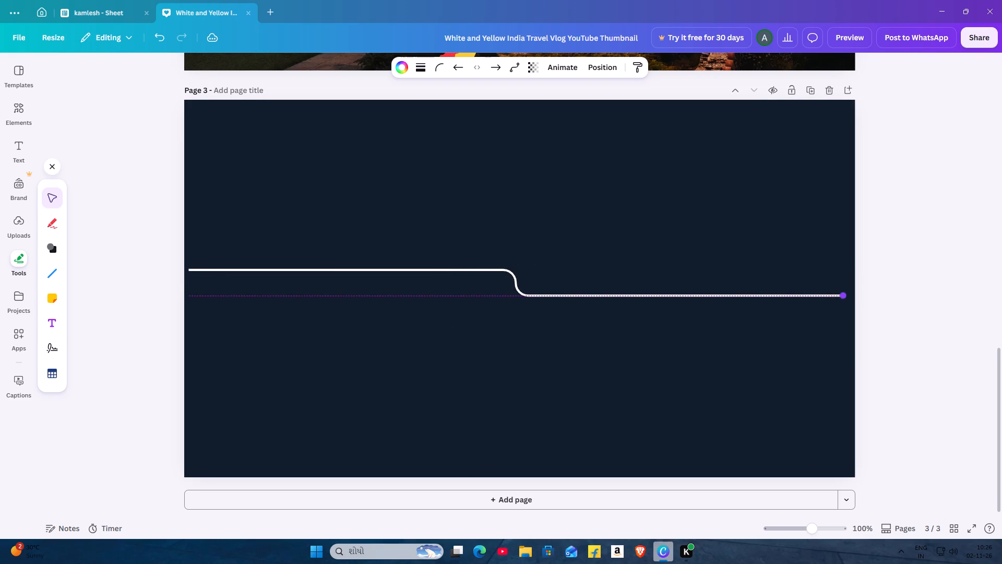
drag(841, 297, 844, 297)
Copy the sunset fort background image from page 2 and paste it as the background of page 3.
scroll(725, 261, up, 5)
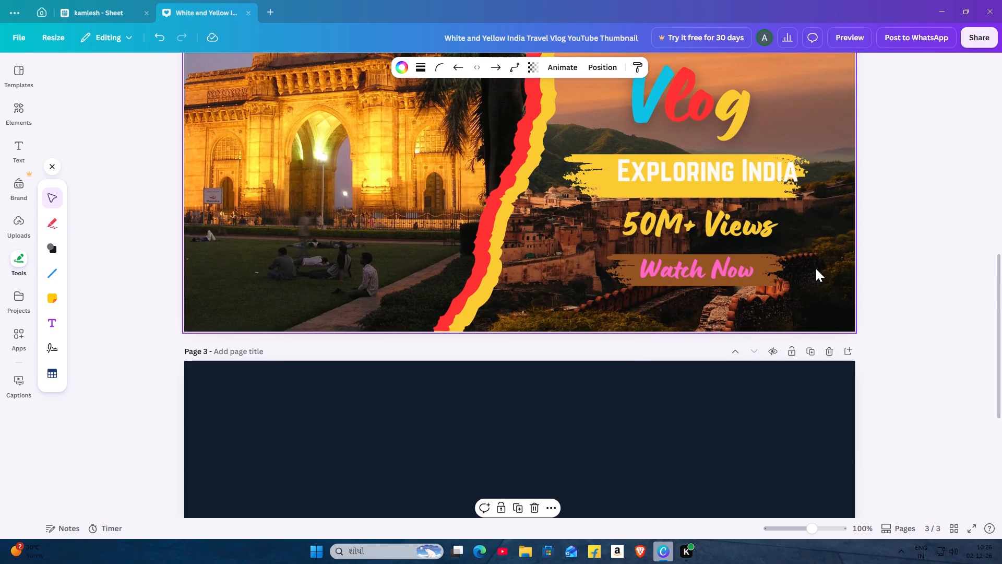
double_click(817, 268)
right_click(817, 268)
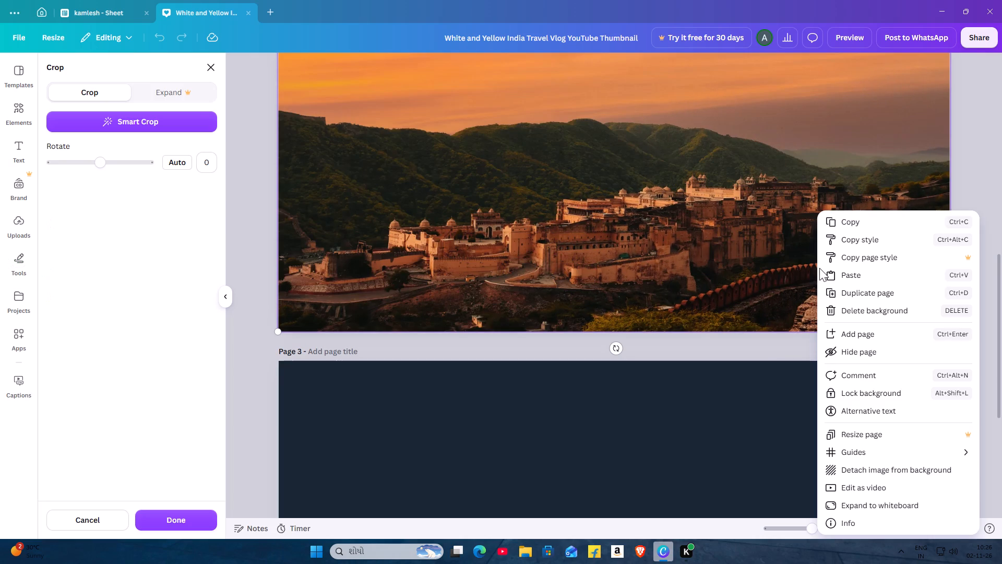
click(855, 222)
scroll(717, 258, down, 3)
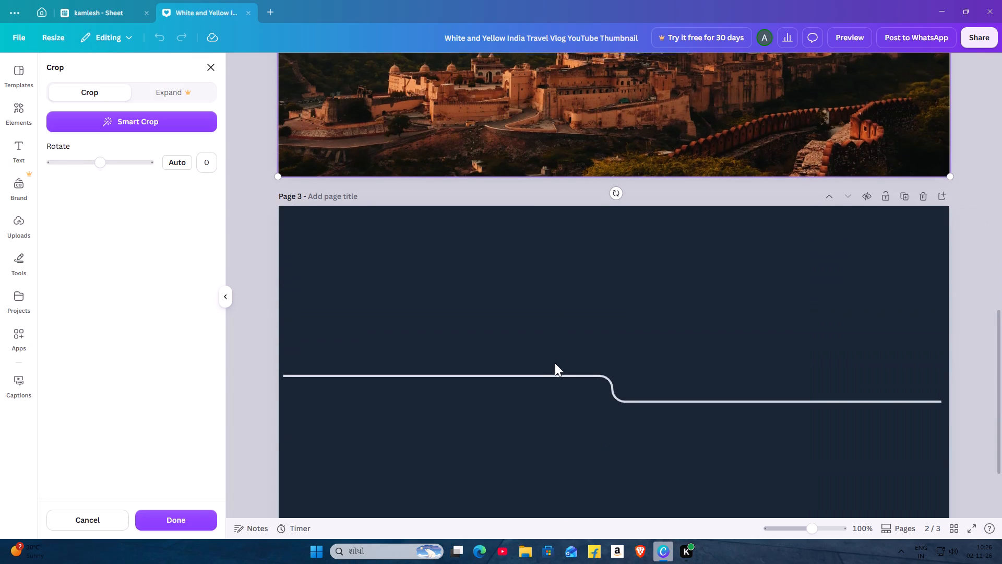
right_click(599, 326)
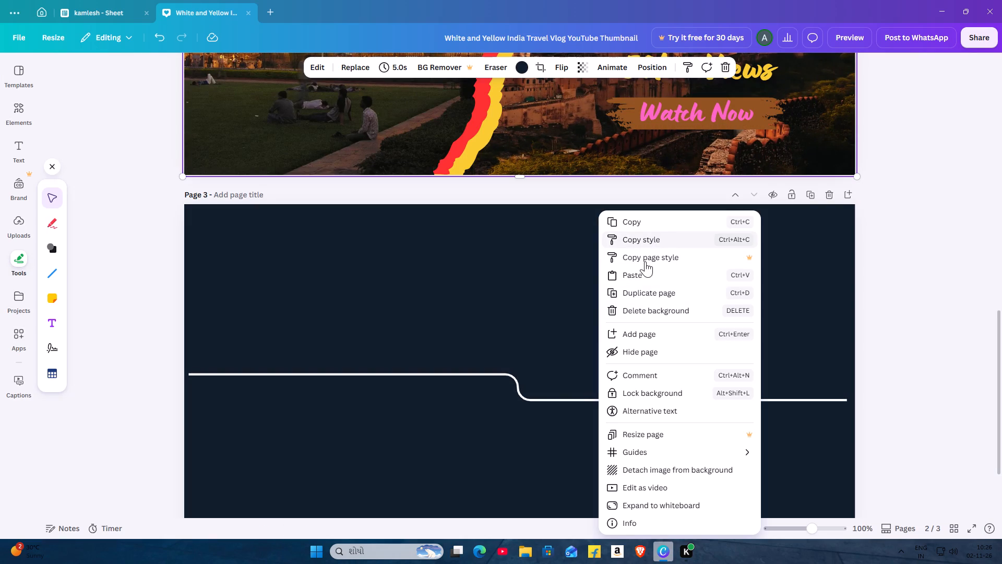
click(640, 275)
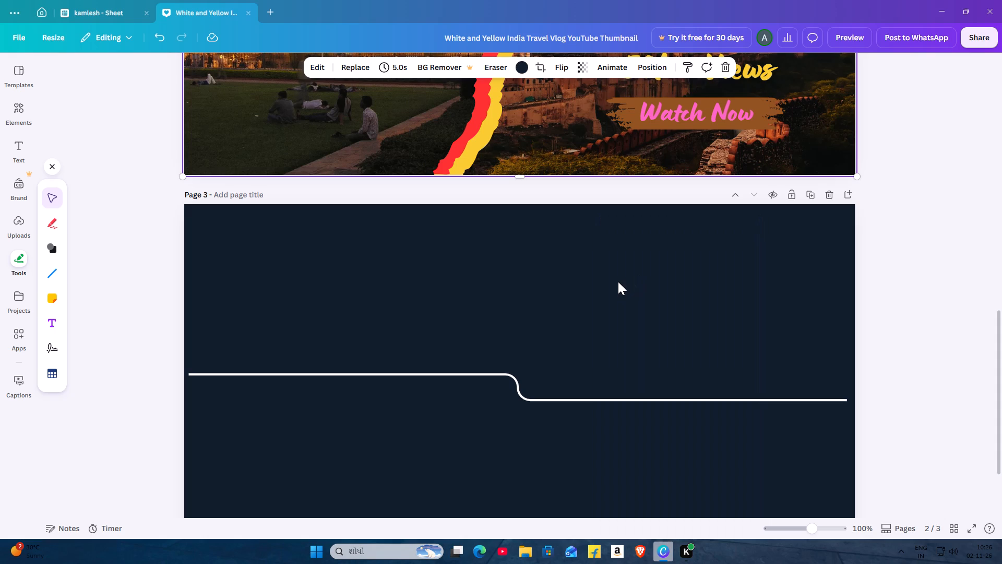
right_click(598, 311)
right_click(598, 311)
click(613, 325)
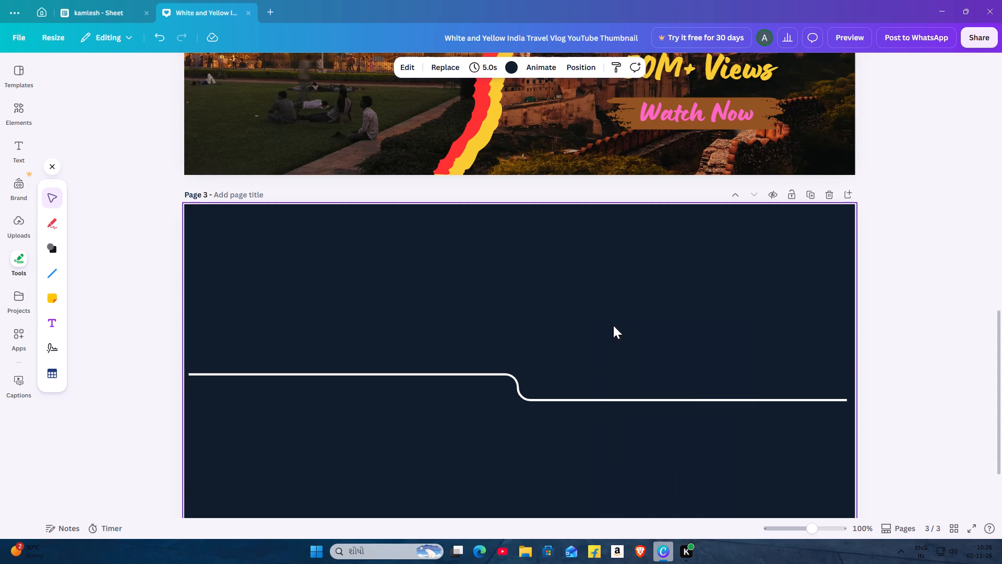
scroll(613, 325, down, 1)
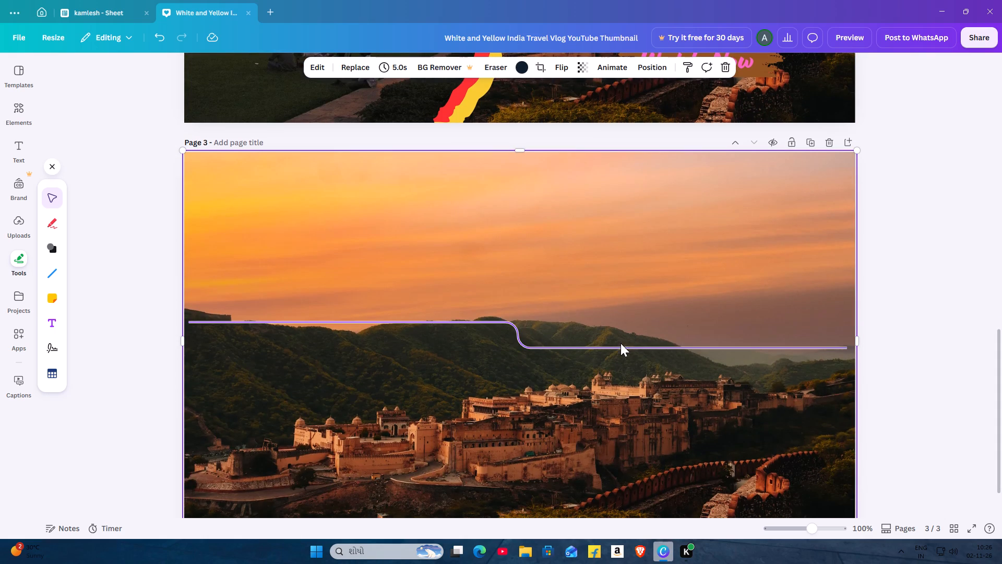
Move the white elbow line on page 3 up into the orange sky, above the hills.
drag(618, 340, 611, 266)
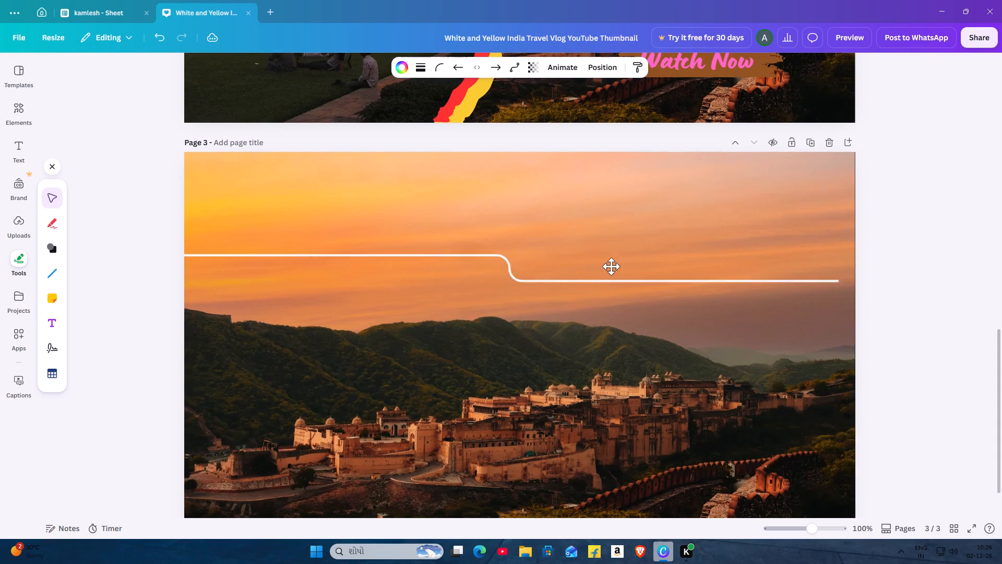
drag(611, 266, 616, 229)
click(616, 229)
scroll(616, 229, down, 2)
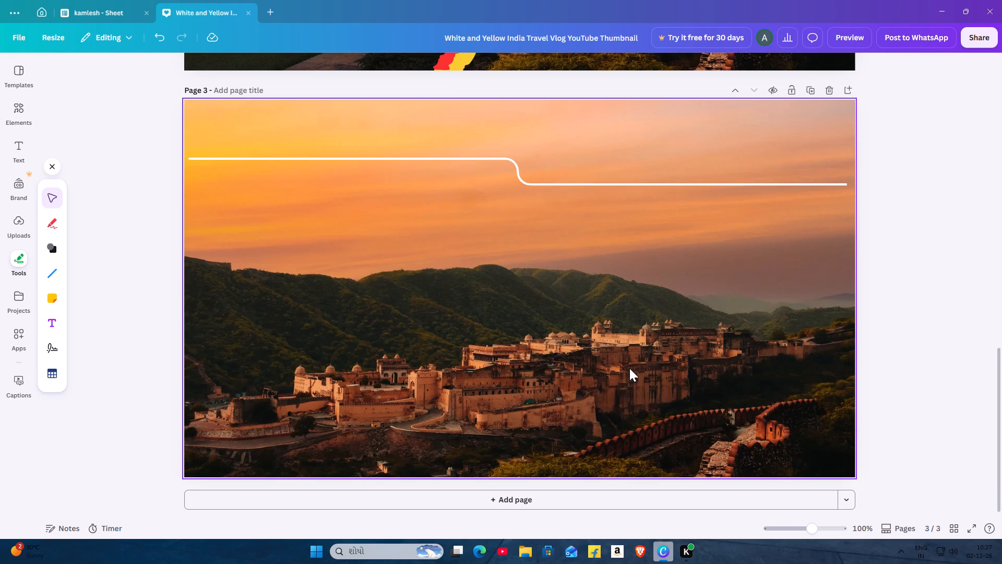
Copy the multicoloured Travel Vlog title from page 2 and paste it onto page 3.
scroll(626, 357, up, 6)
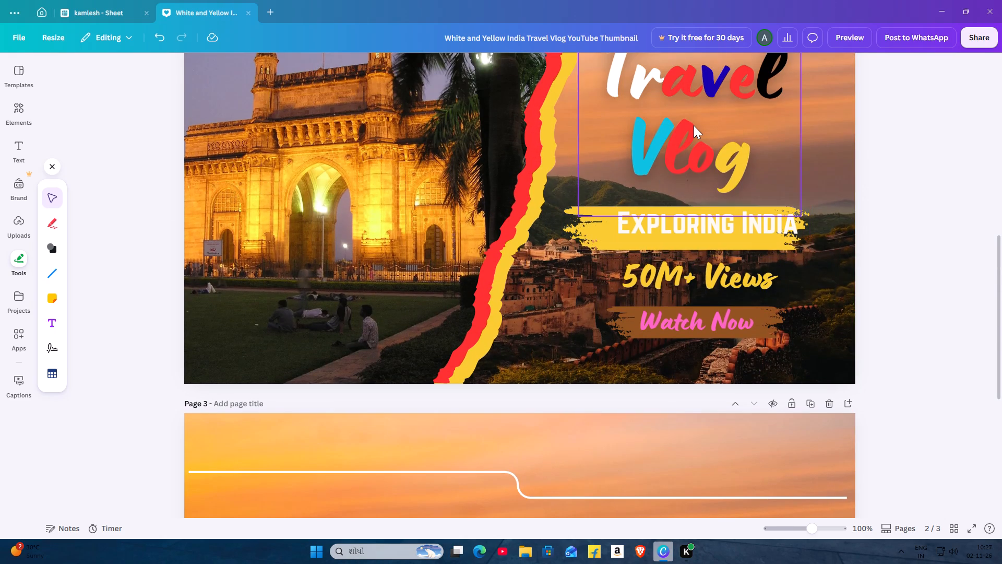
right_click(694, 125)
right_click(694, 125)
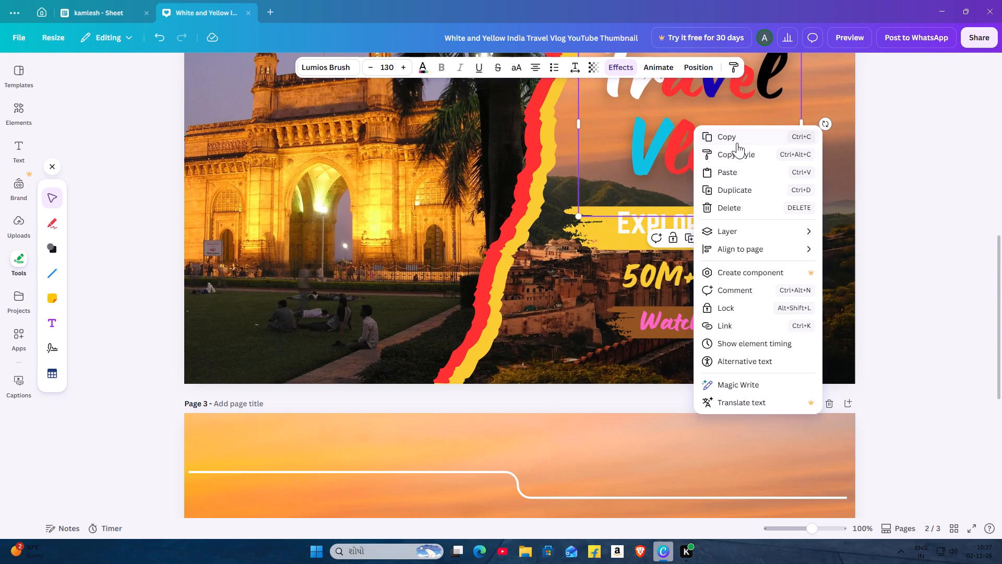
click(737, 143)
scroll(723, 166, down, 2)
right_click(379, 357)
right_click(379, 357)
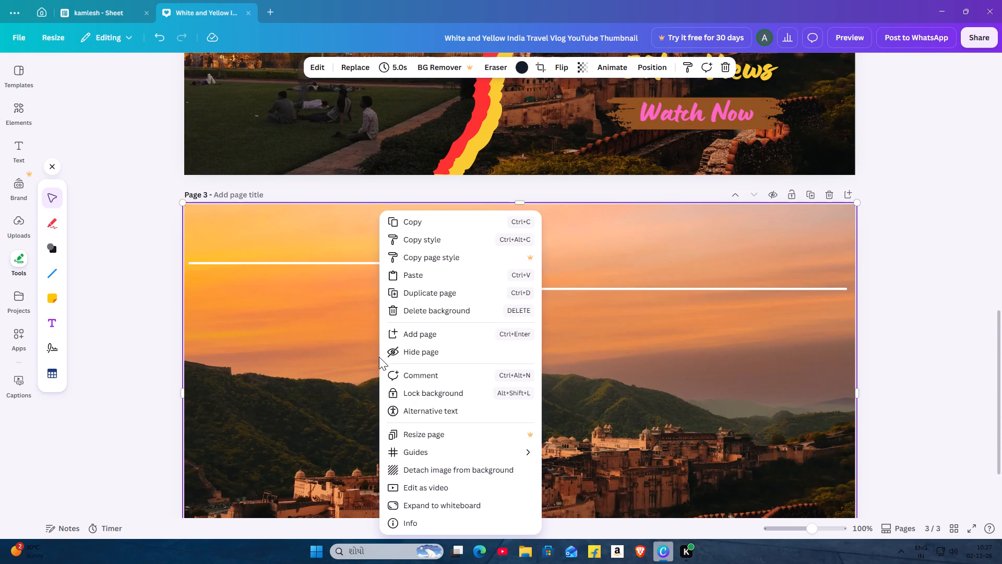
click(415, 269)
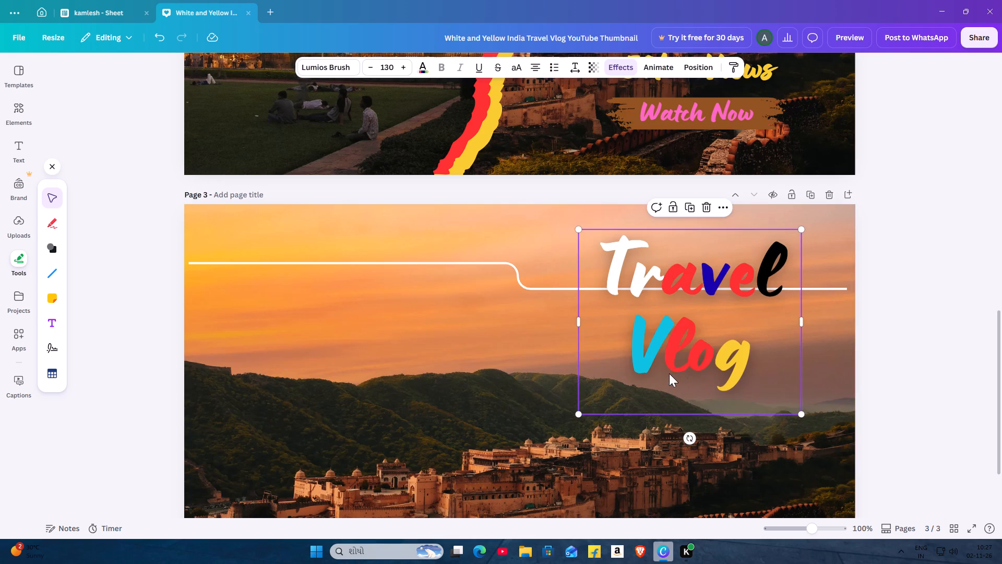
Place the Travel Vlog title near the top of page 3, just right of centre over the elbow line's bend.
drag(669, 372, 477, 397)
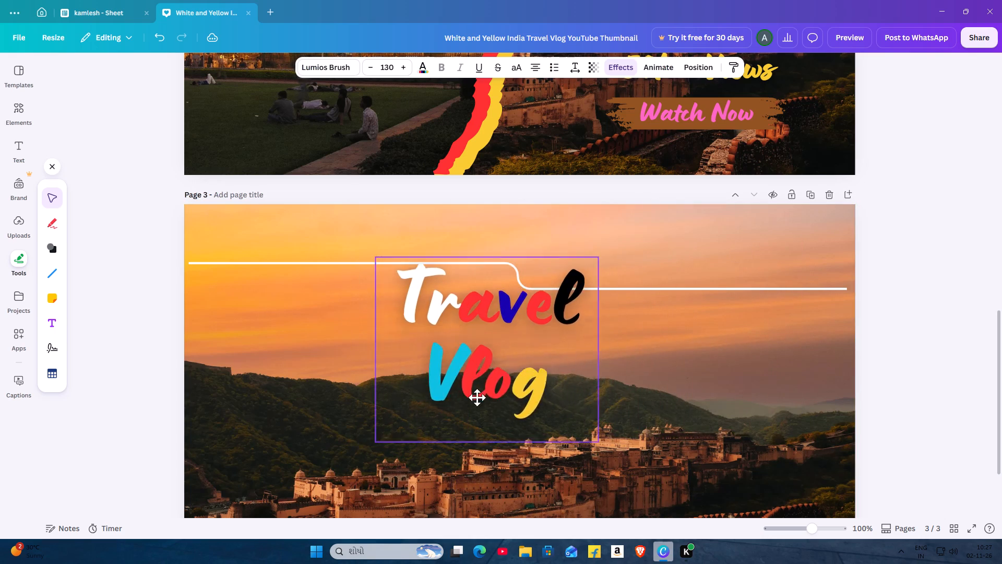
drag(477, 397, 640, 358)
scroll(607, 353, up, 2)
scroll(607, 353, down, 1)
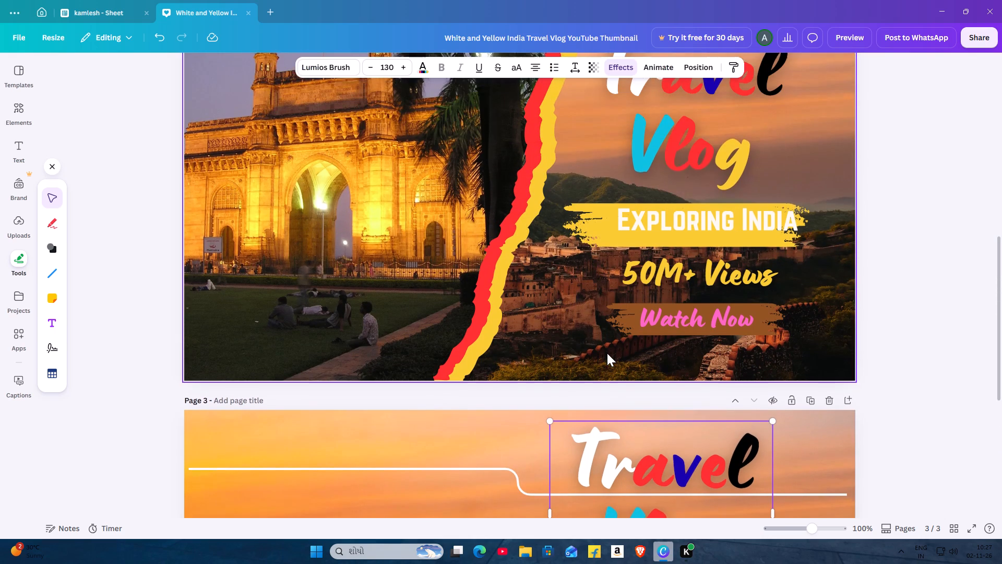
drag(638, 401, 633, 399)
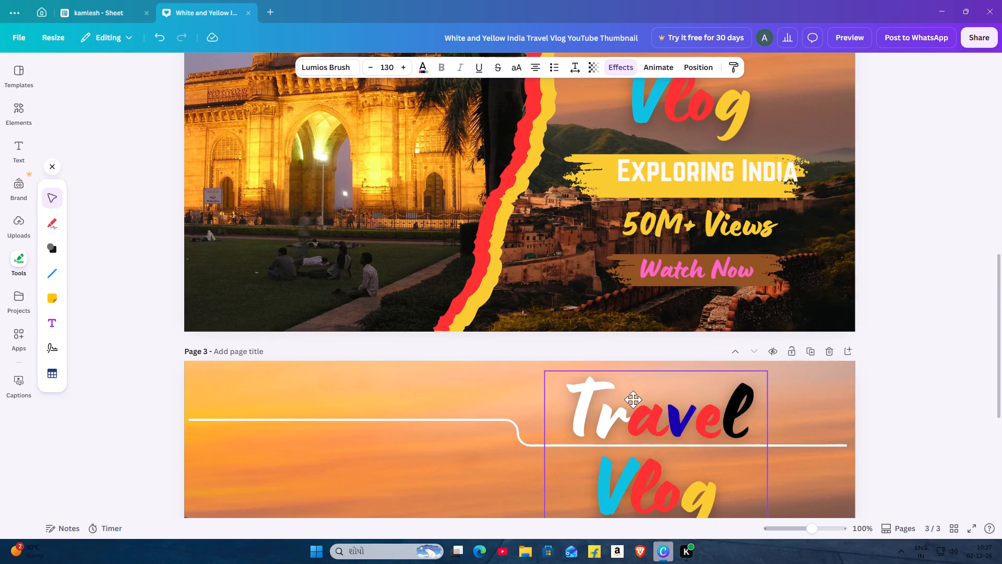
drag(633, 399, 593, 395)
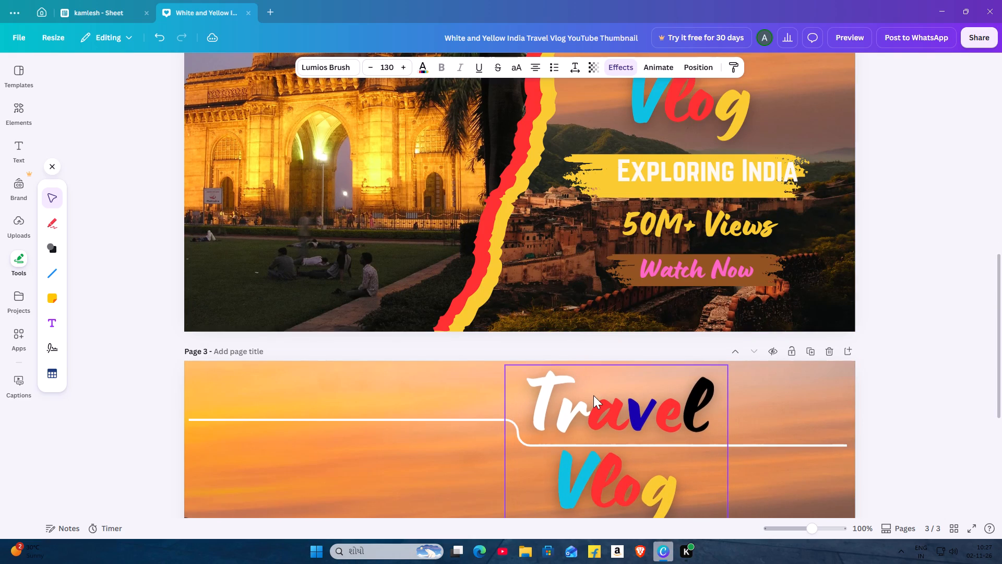
scroll(593, 395, down, 2)
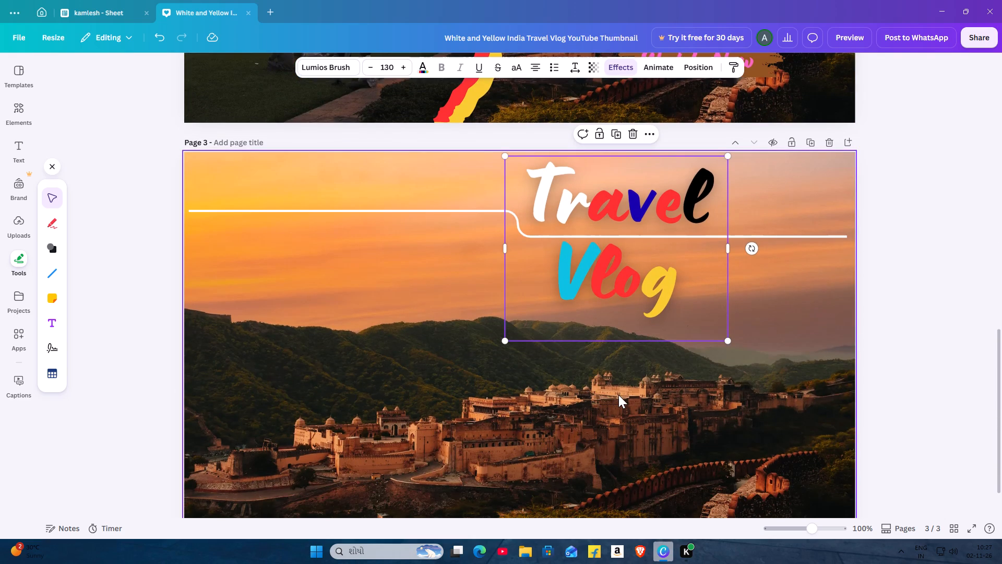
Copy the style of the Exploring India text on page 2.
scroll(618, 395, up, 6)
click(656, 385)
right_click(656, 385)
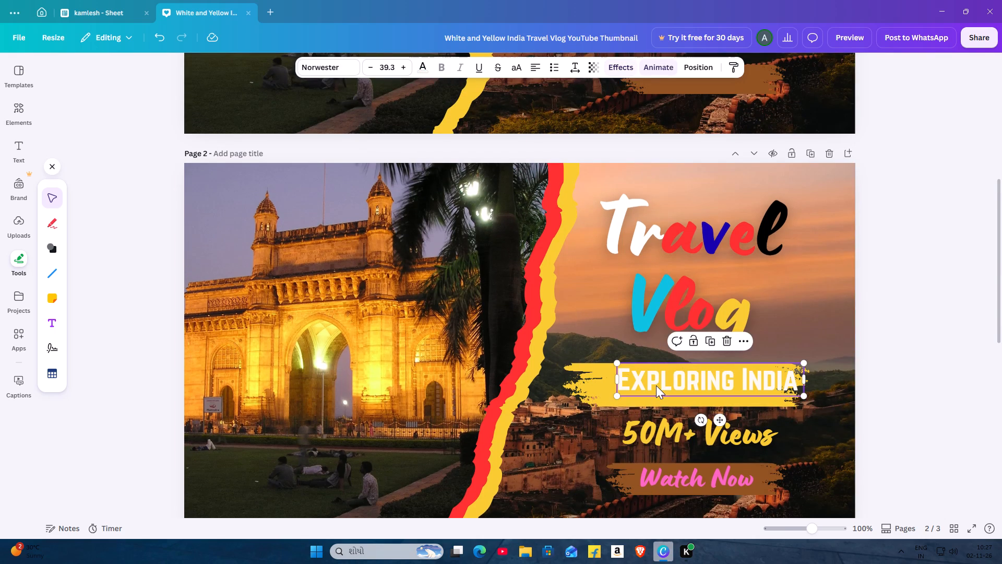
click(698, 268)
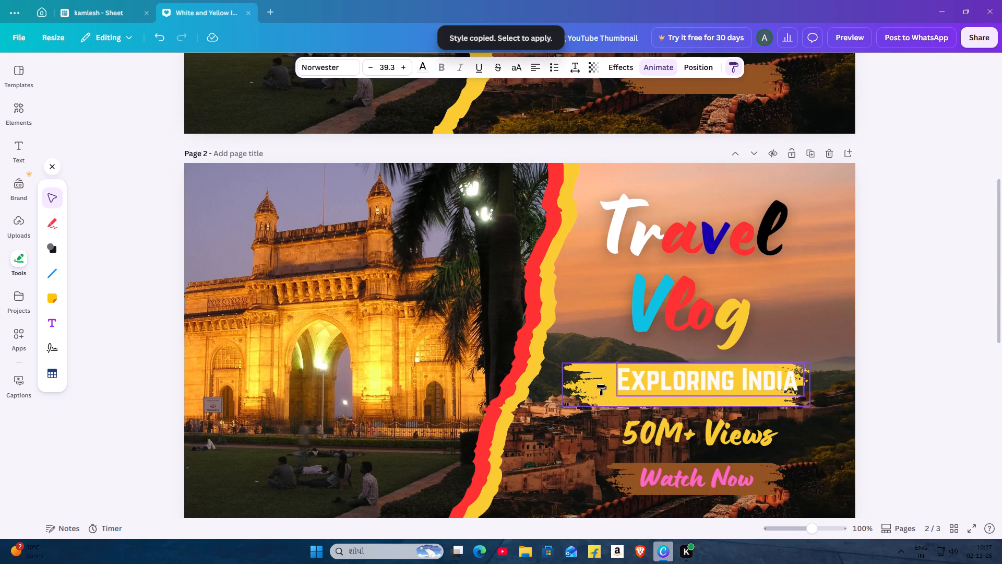
Copy the yellow brush stroke behind Exploring India on page 2 and paste it onto page 3.
double_click(581, 405)
right_click(677, 386)
right_click(677, 386)
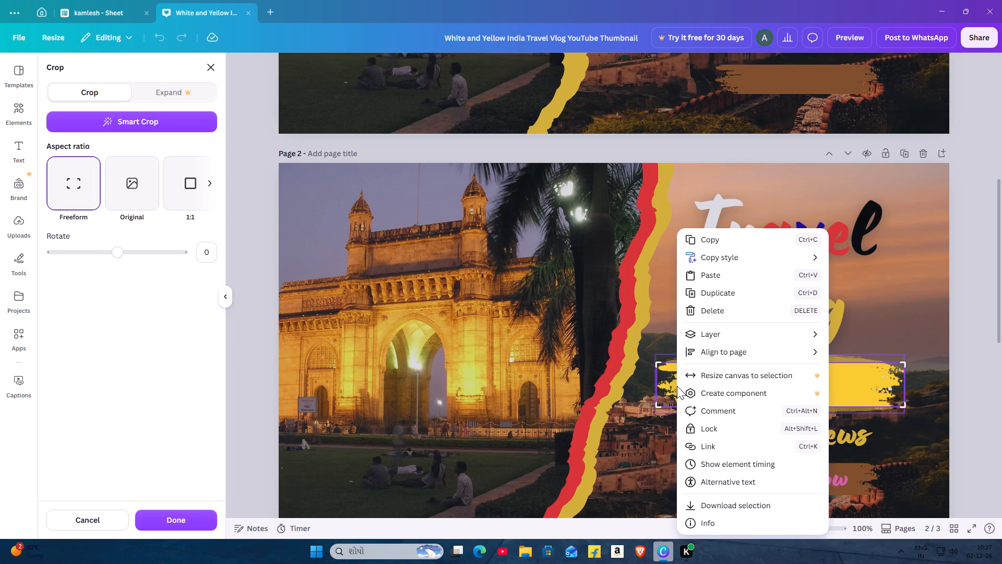
click(719, 246)
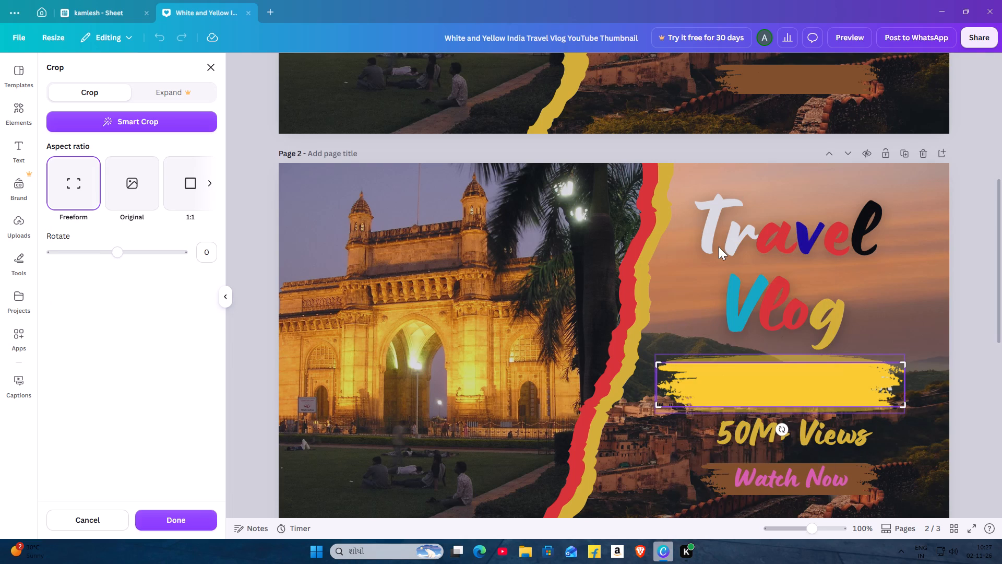
scroll(700, 403, down, 3)
scroll(662, 436, down, 2)
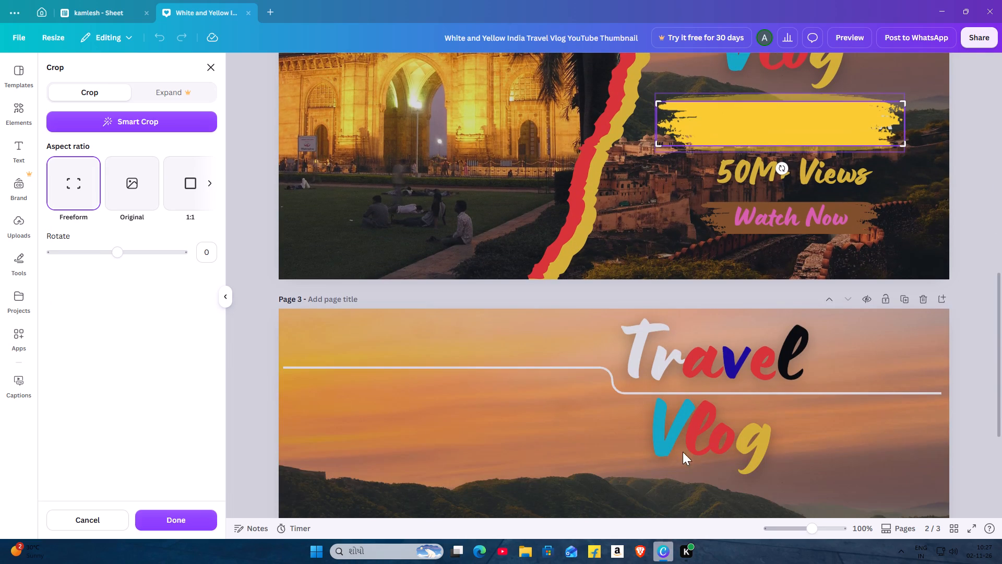
scroll(692, 498, down, 1)
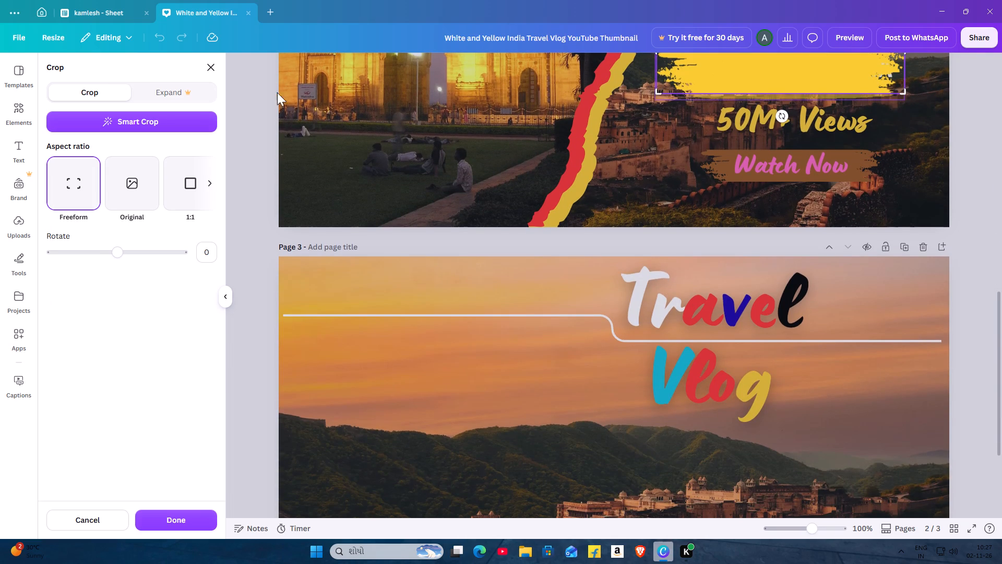
click(218, 63)
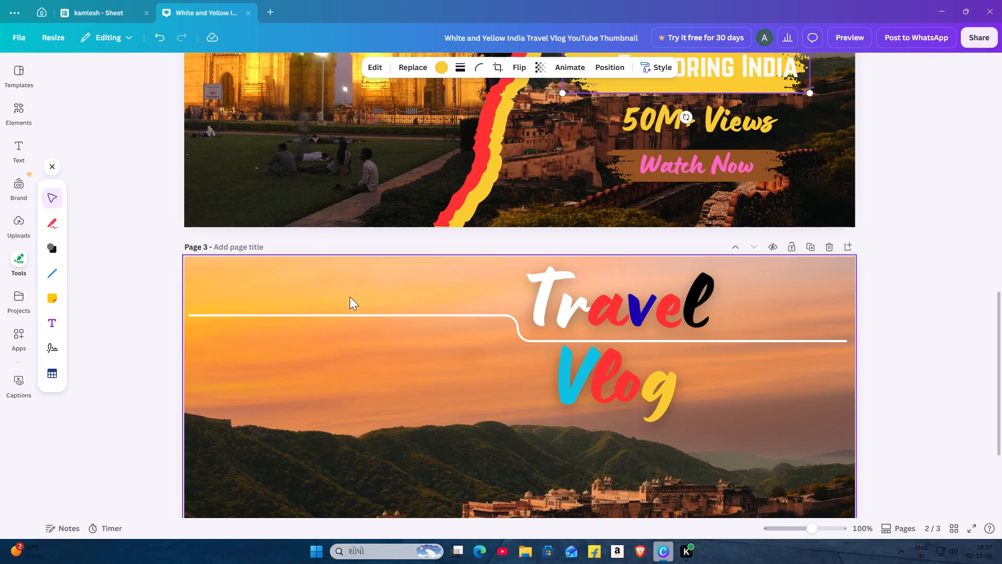
scroll(377, 310, down, 2)
right_click(609, 362)
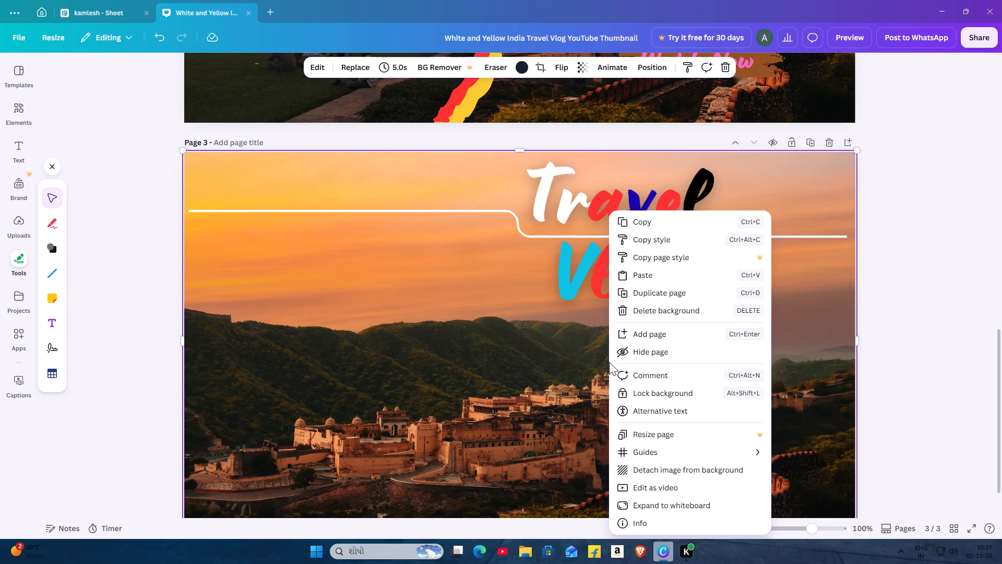
click(642, 276)
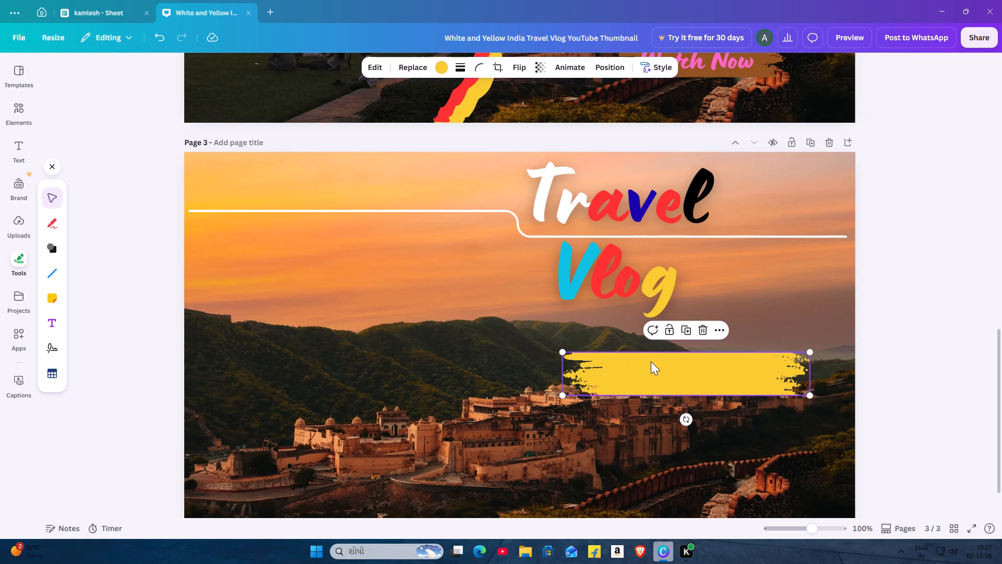
Recolour the pasted brush stroke on page 3 to the red already used in this design.
double_click(446, 61)
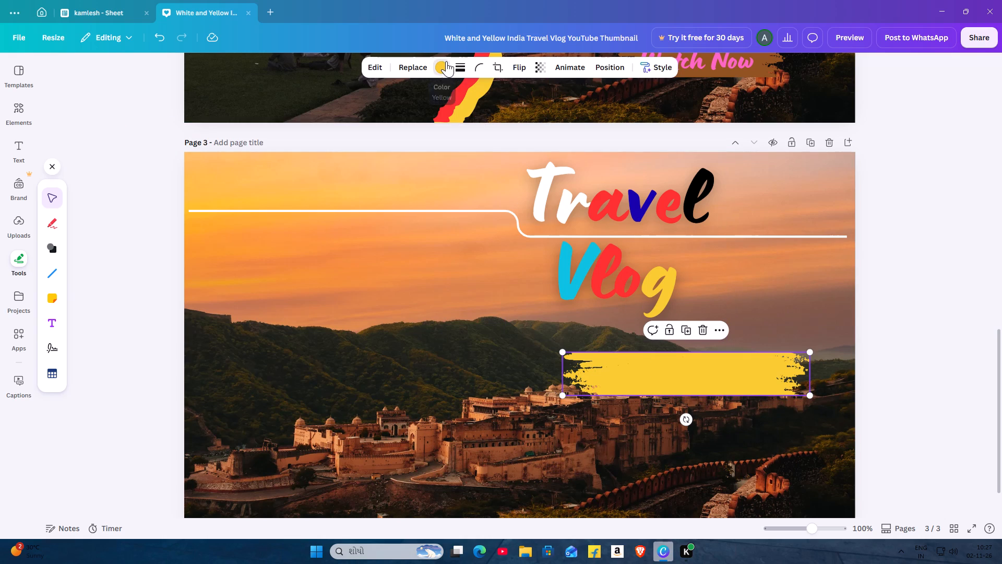
click(104, 144)
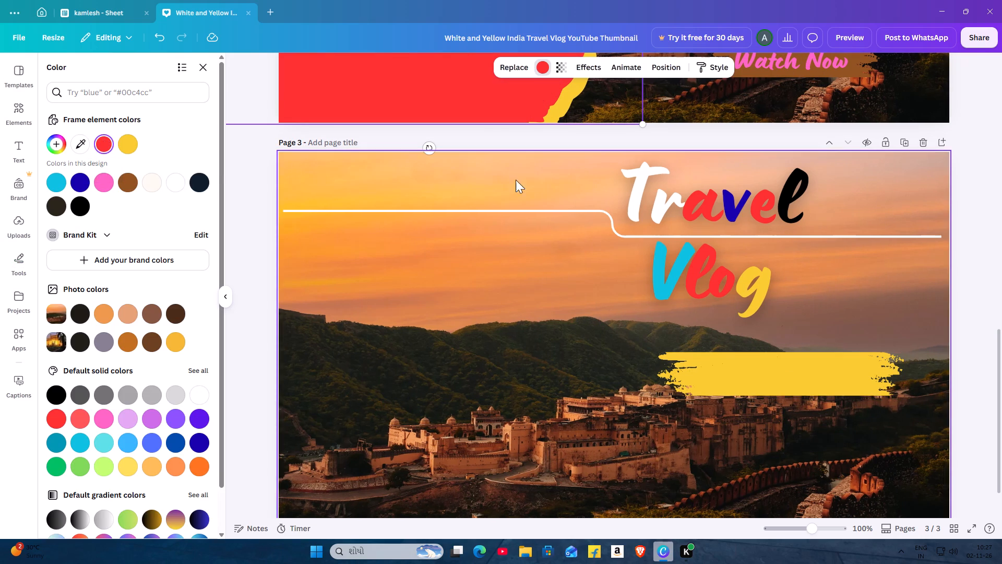
click(751, 365)
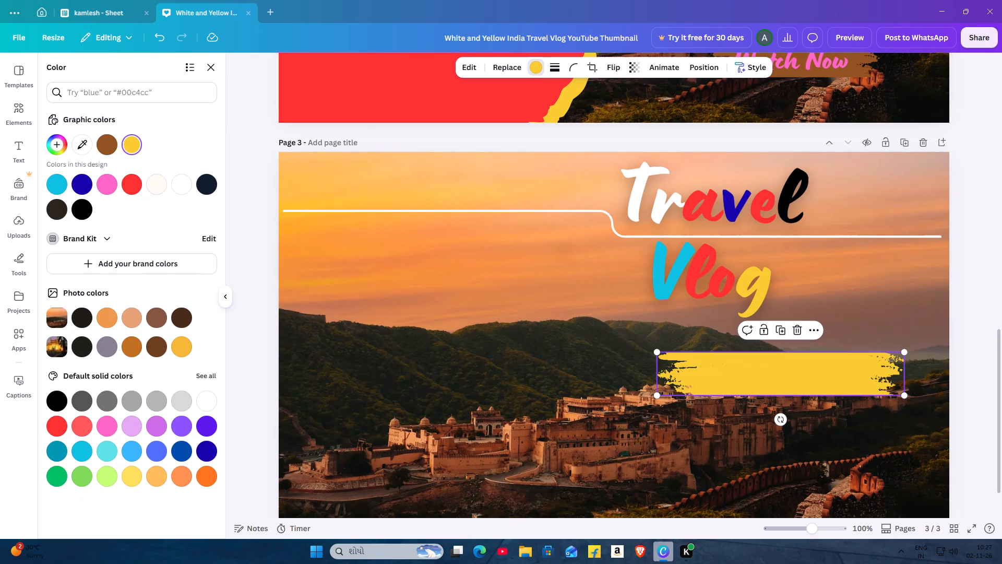
double_click(541, 66)
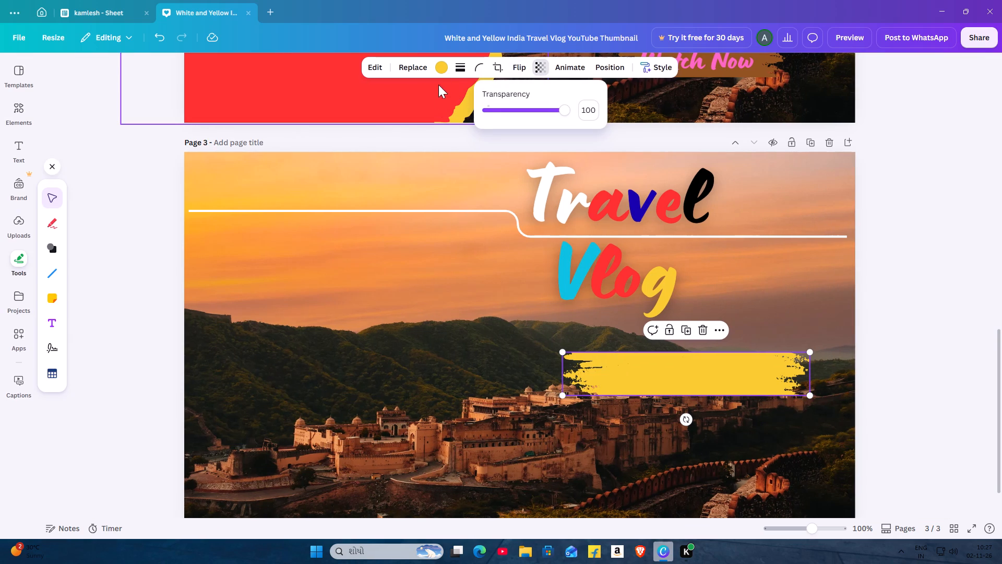
click(445, 68)
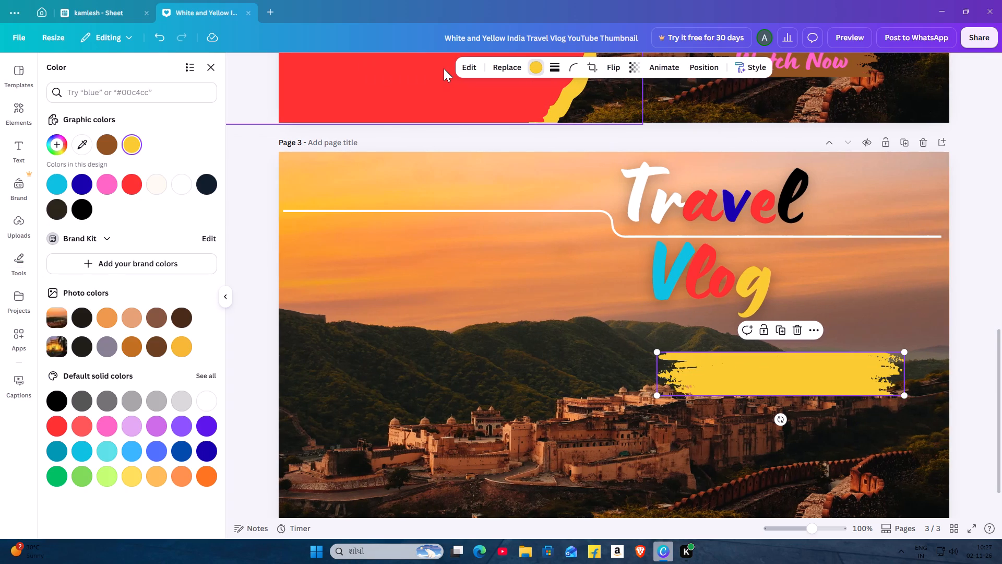
double_click(126, 175)
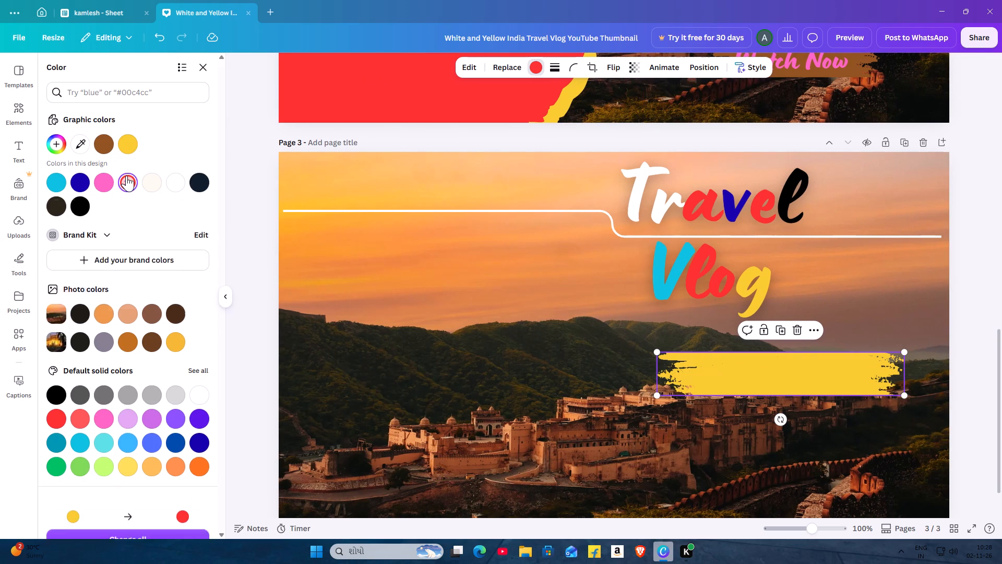
click(343, 266)
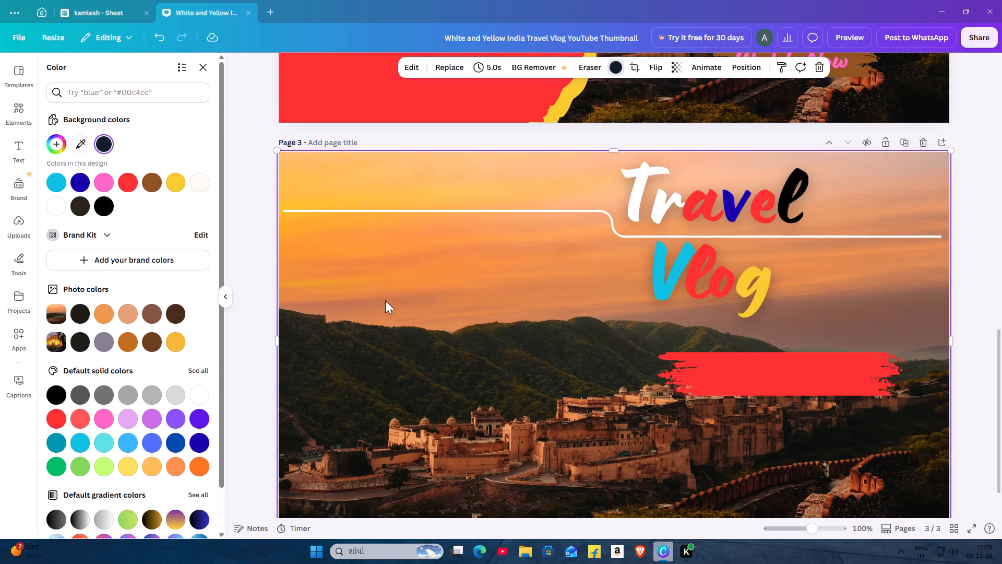
Copy the Exploring India text from page 2 and paste it onto page 3 over the brush stroke.
scroll(548, 269, up, 4)
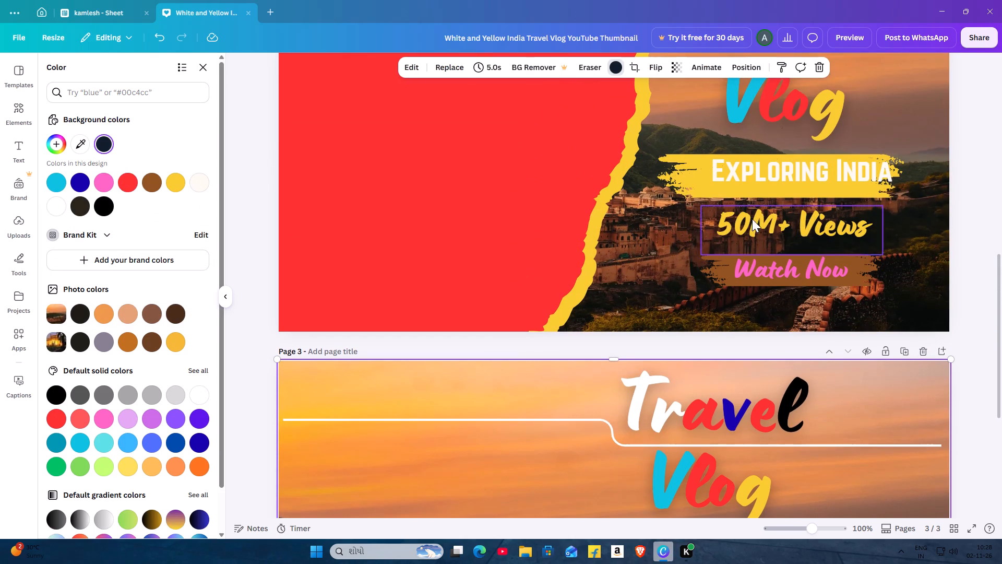
right_click(776, 172)
click(818, 187)
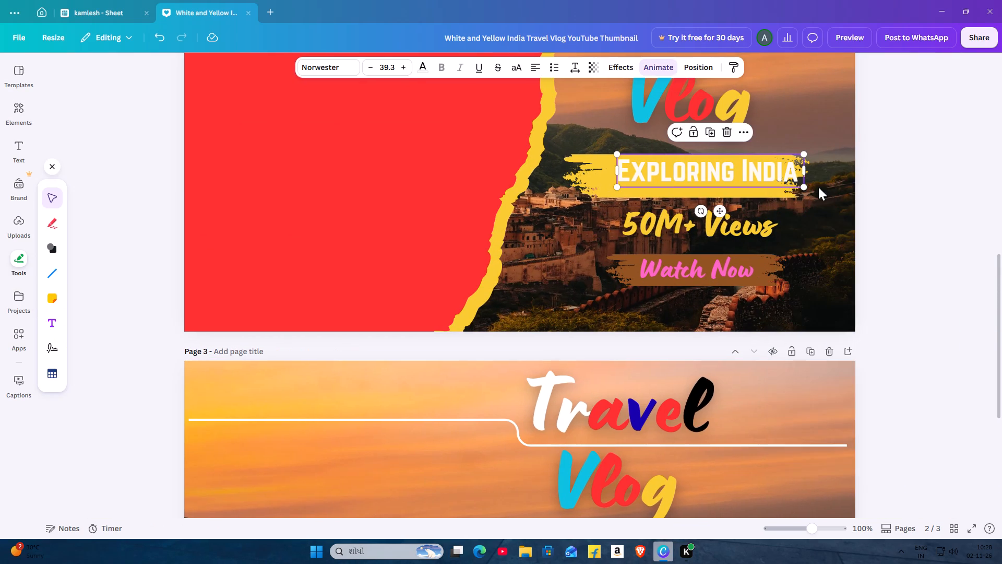
scroll(777, 269, down, 3)
scroll(655, 348, down, 1)
right_click(654, 364)
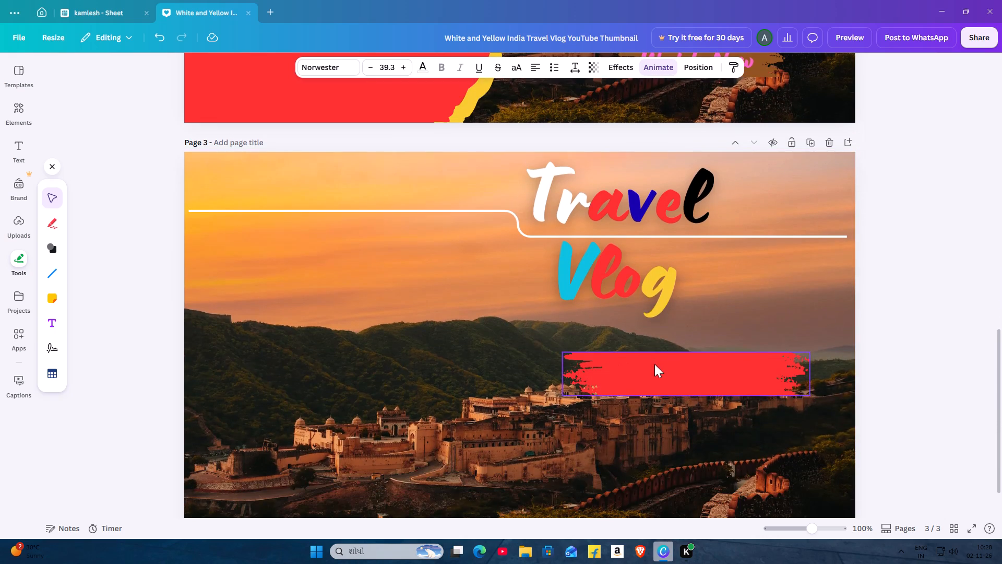
right_click(654, 364)
click(694, 273)
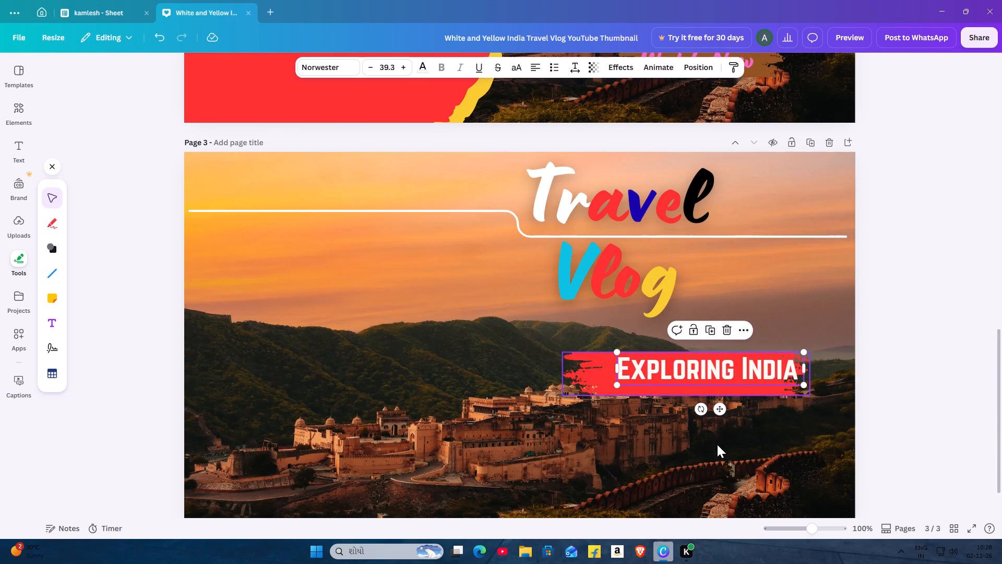
Move the red brush stroke up and right, just below the Vlog title, and centre the Exploring India text on it.
drag(709, 385, 704, 389)
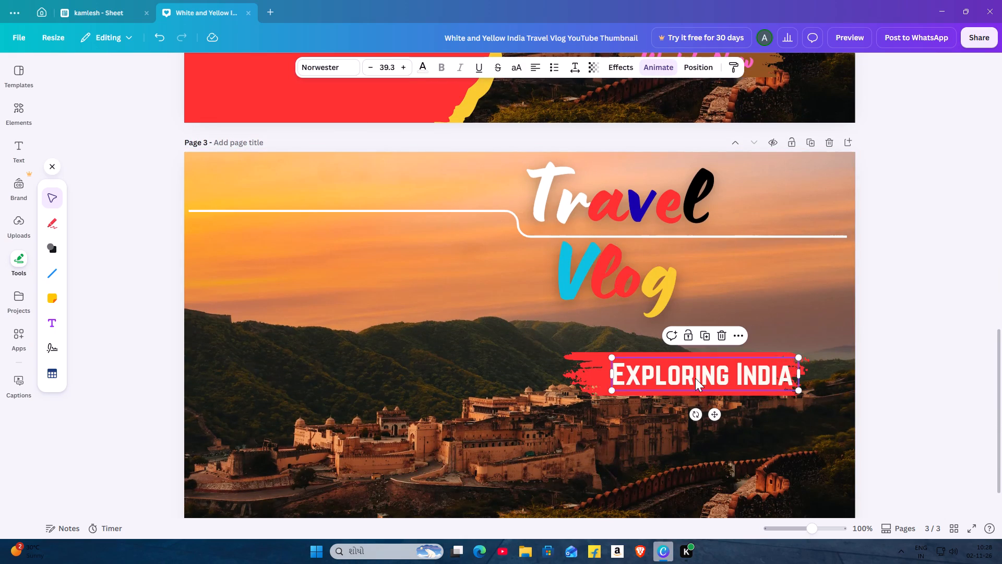
drag(596, 368, 595, 368)
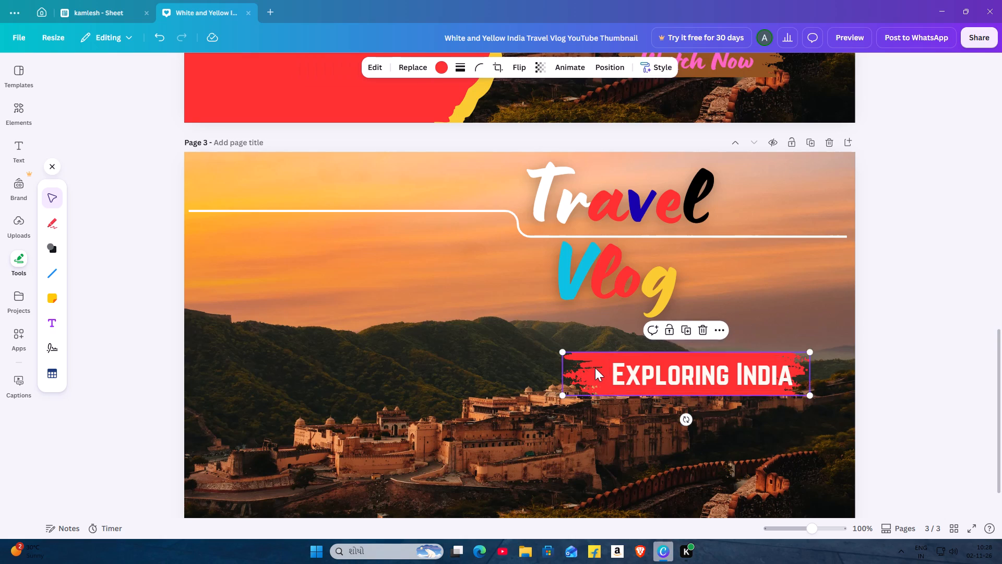
drag(595, 368, 619, 347)
click(619, 347)
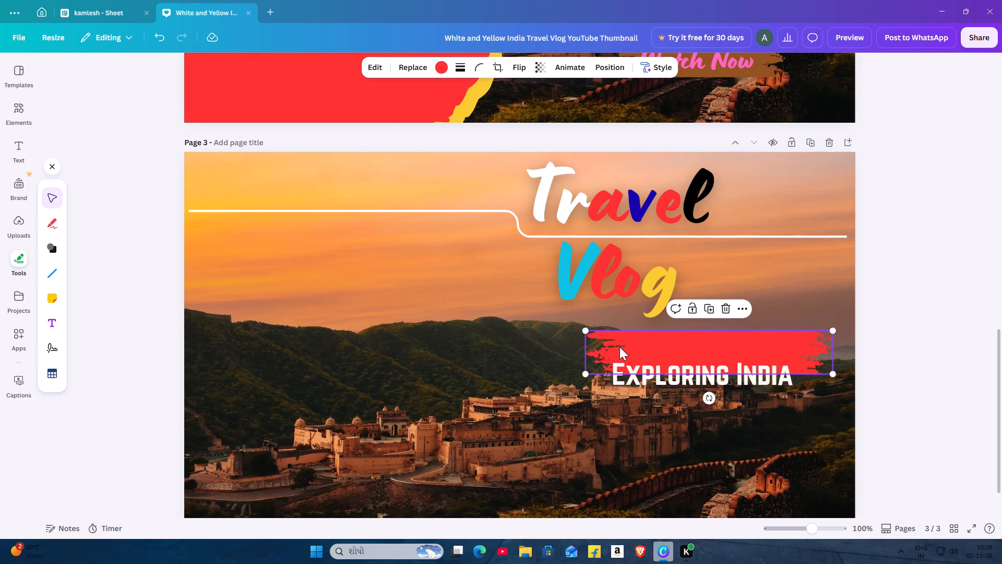
drag(662, 381, 678, 363)
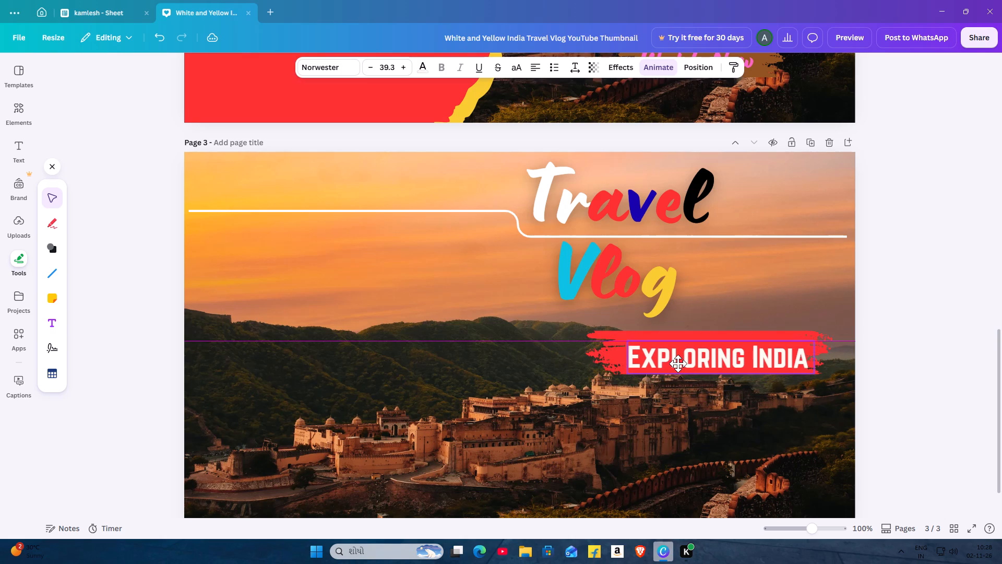
drag(678, 363, 680, 360)
Copy the yellow 50M+ Views text from page 2 and paste it onto page 3.
scroll(553, 338, down, 1)
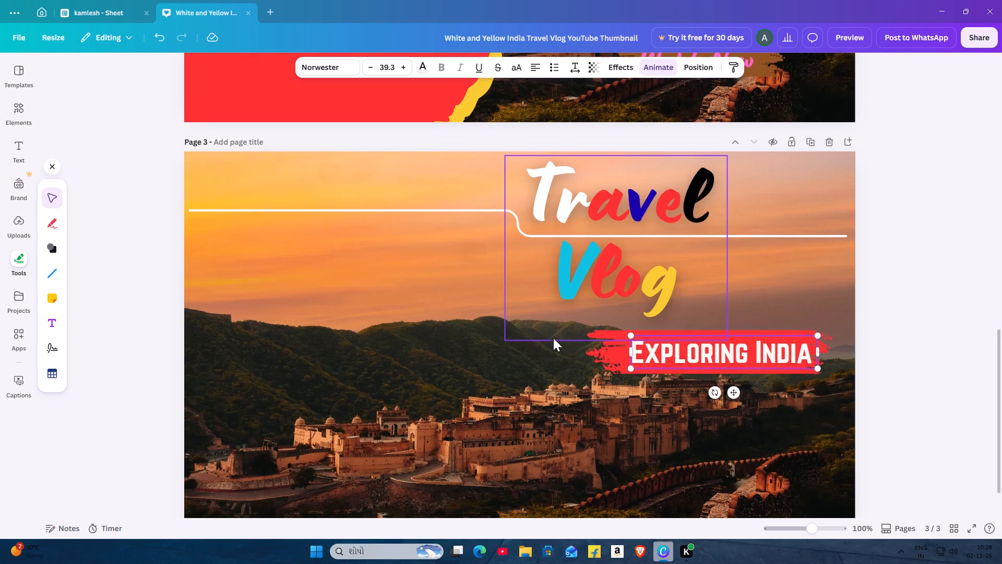
scroll(553, 338, up, 5)
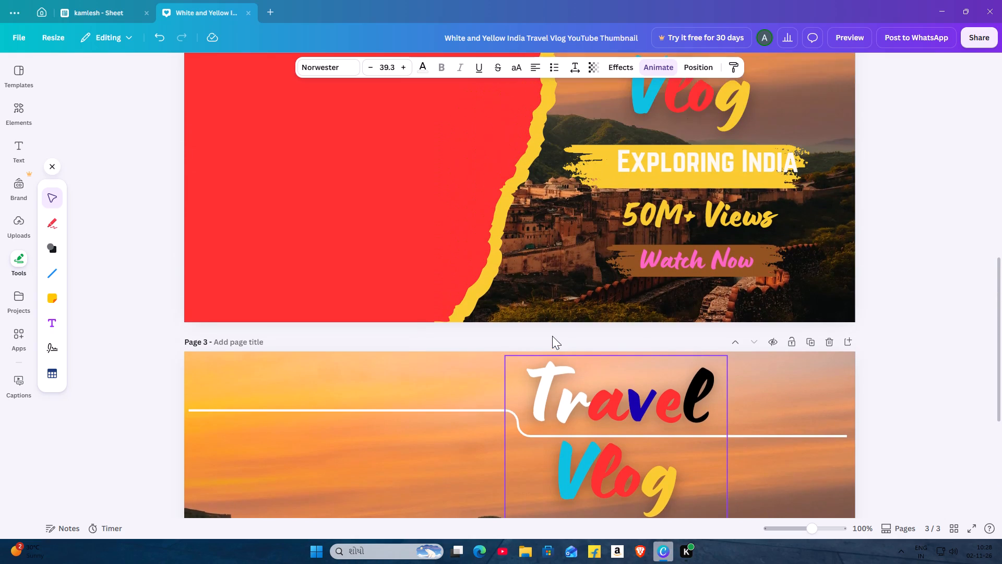
click(675, 224)
right_click(675, 224)
right_click(675, 224)
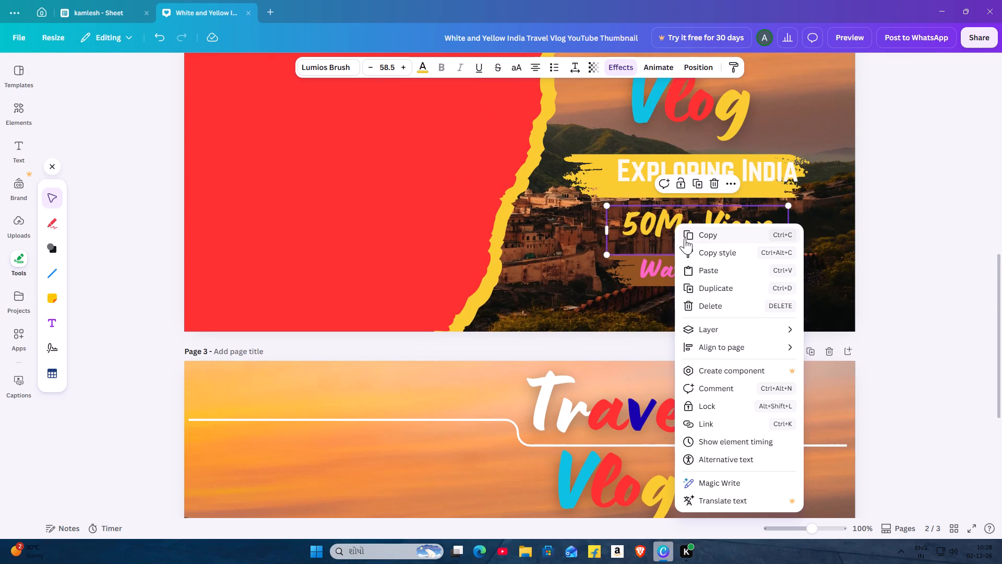
click(689, 234)
scroll(692, 249, down, 3)
scroll(695, 276, up, 1)
scroll(675, 388, up, 1)
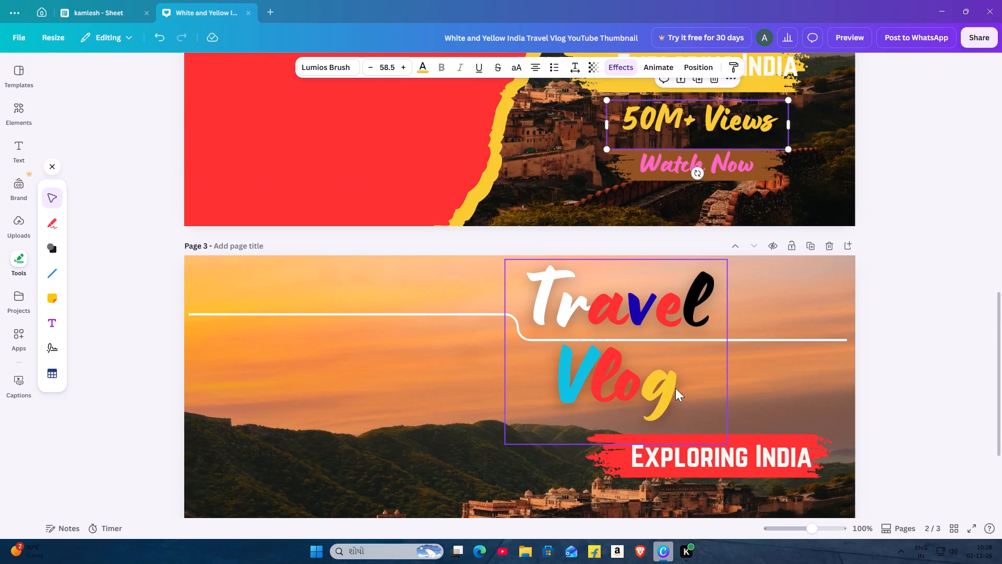
scroll(675, 388, up, 1)
scroll(675, 388, down, 4)
right_click(682, 365)
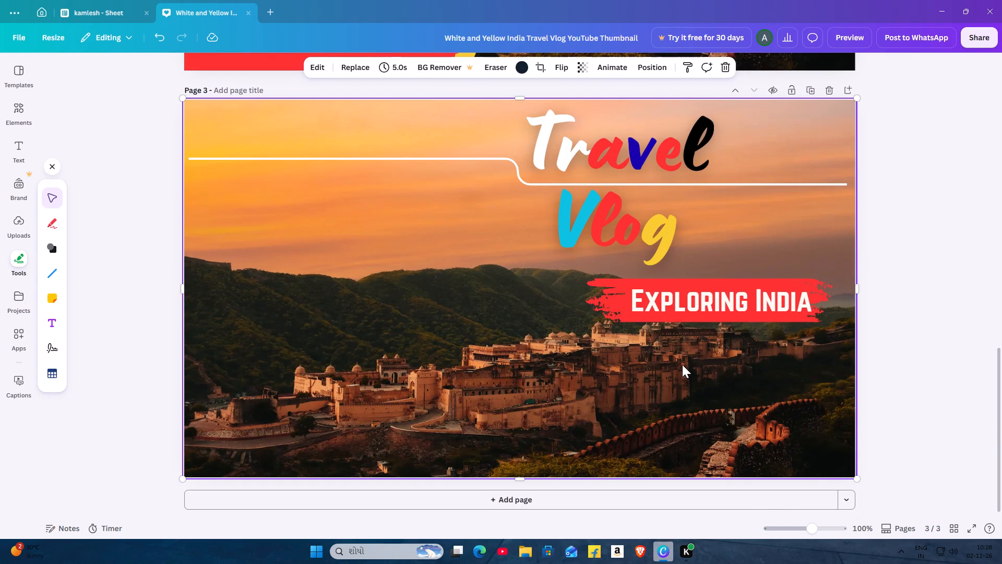
click(702, 281)
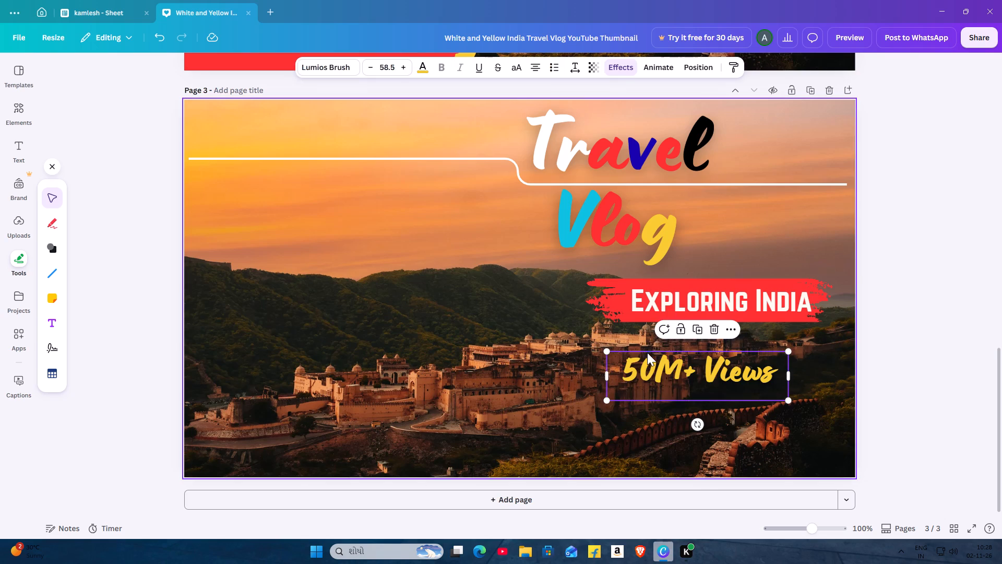
Move the 50M+ Views text slightly down and right so it sits centred beneath the Exploring India brush stroke.
drag(650, 371, 666, 381)
click(666, 381)
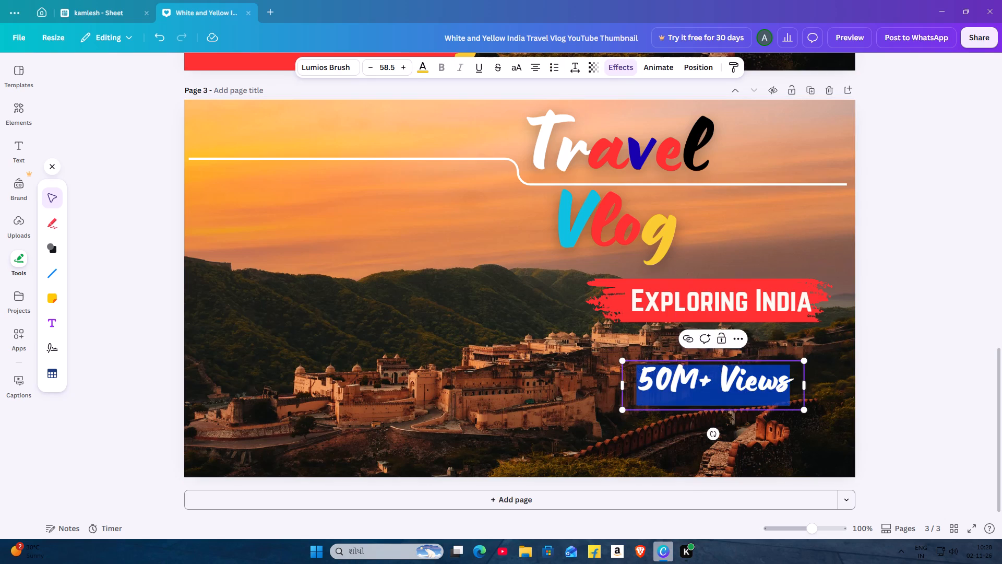
Copy the pink Watch Now text from page 2 and paste it onto page 3 below 50M+ Views.
scroll(663, 374, up, 2)
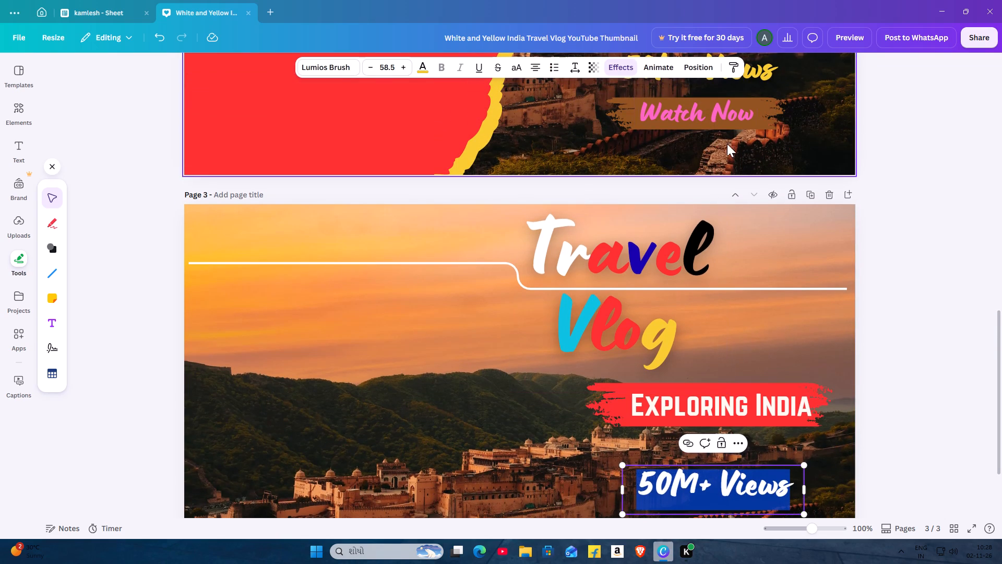
right_click(710, 119)
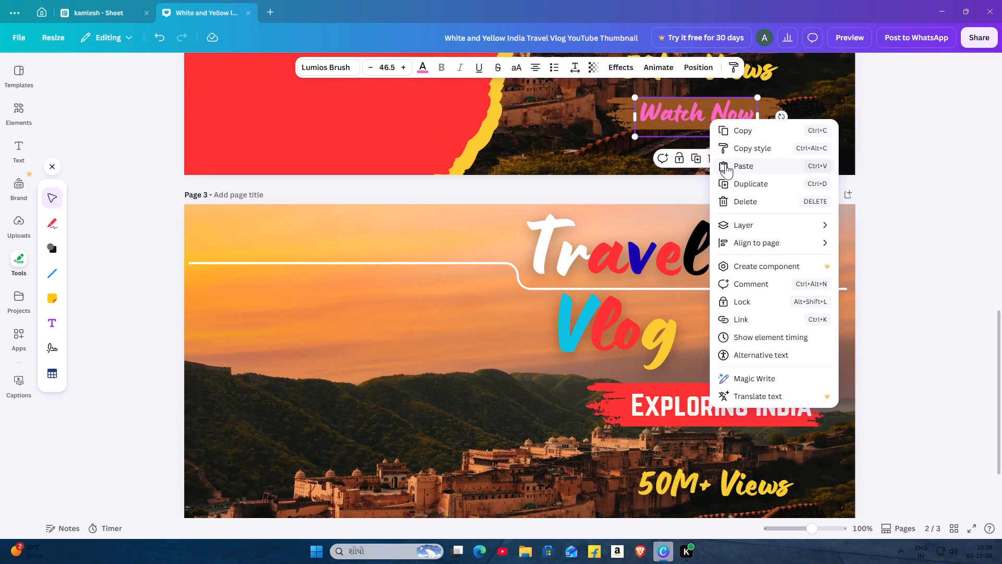
double_click(741, 125)
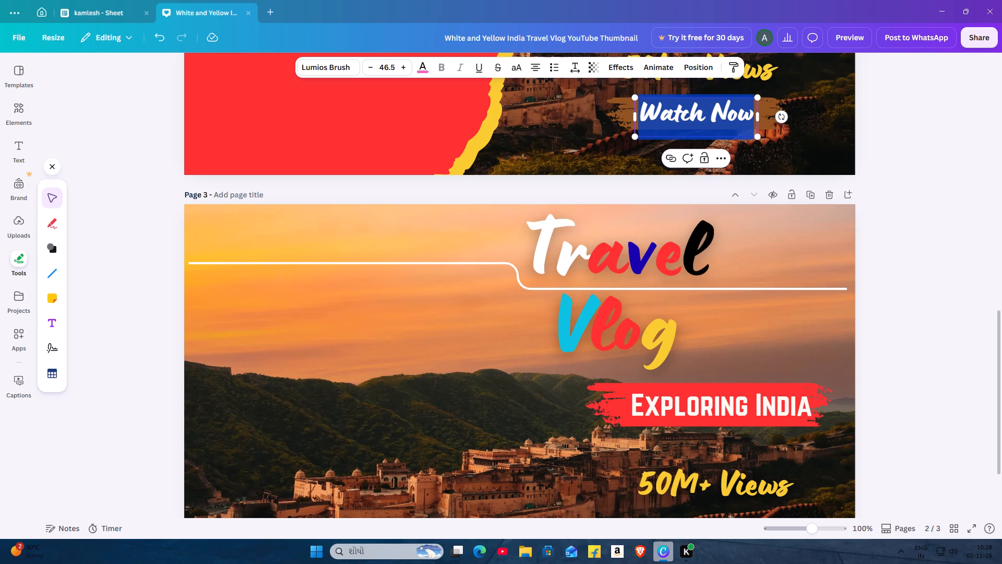
scroll(724, 232, down, 3)
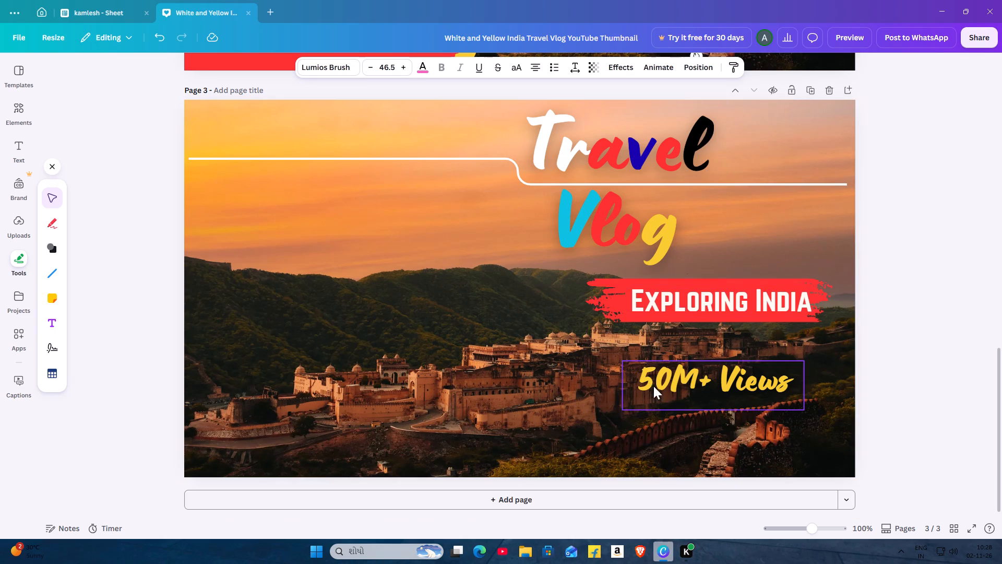
right_click(654, 432)
right_click(654, 432)
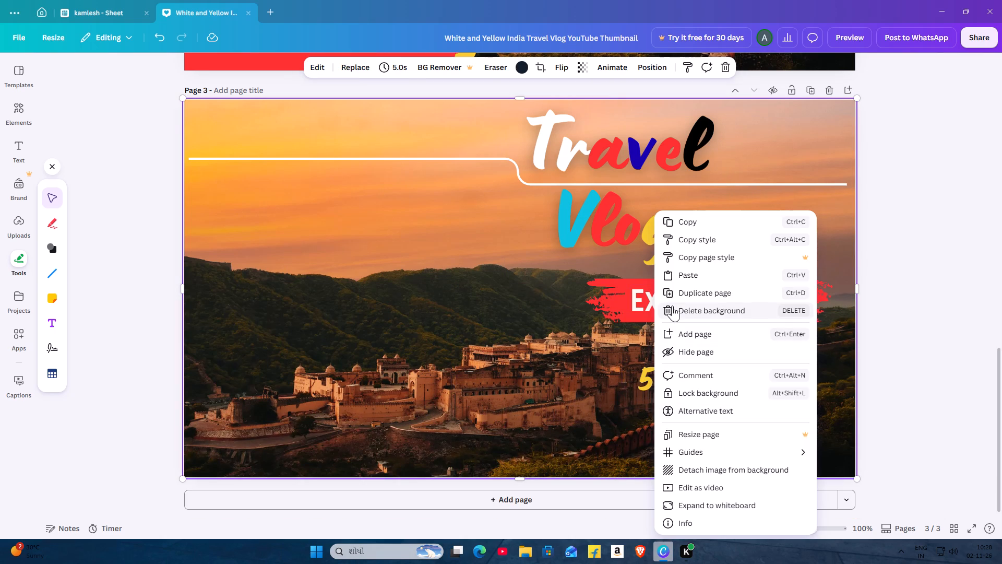
click(685, 276)
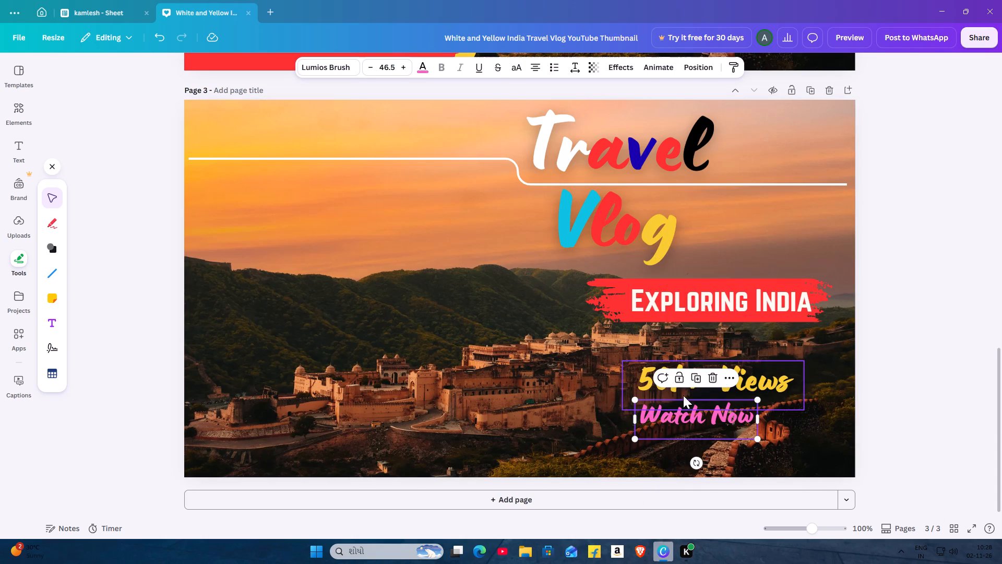
Move the 50M+ Views text up closer to the red brush stroke and centre the Watch Now text beneath it.
drag(759, 388, 764, 369)
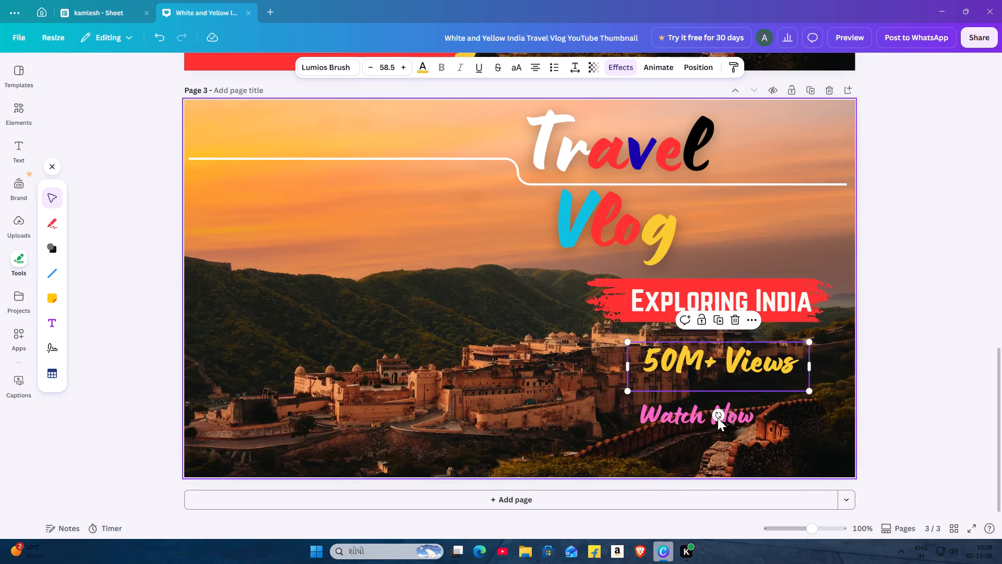
drag(715, 417, 700, 430)
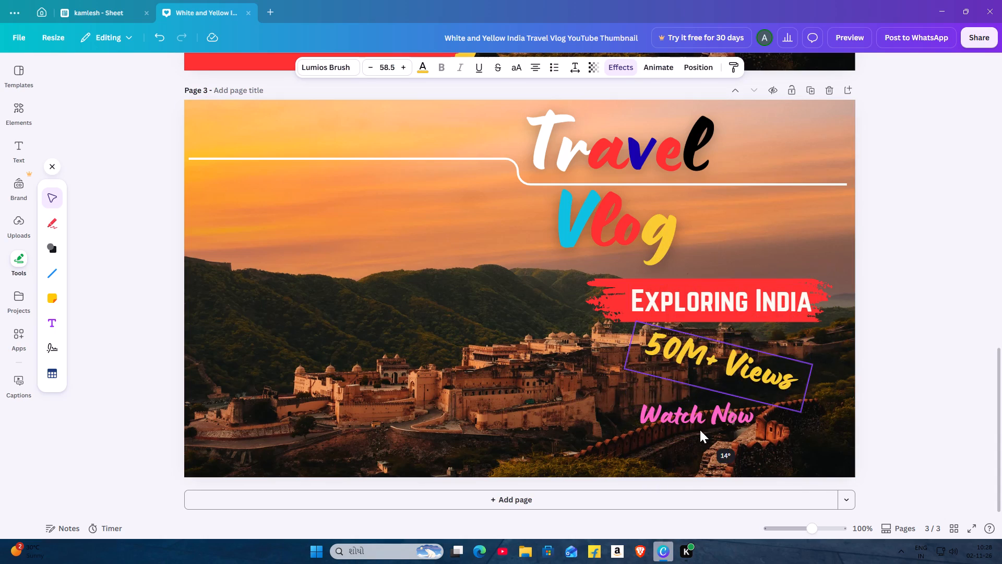
drag(700, 430, 718, 429)
drag(695, 422, 721, 412)
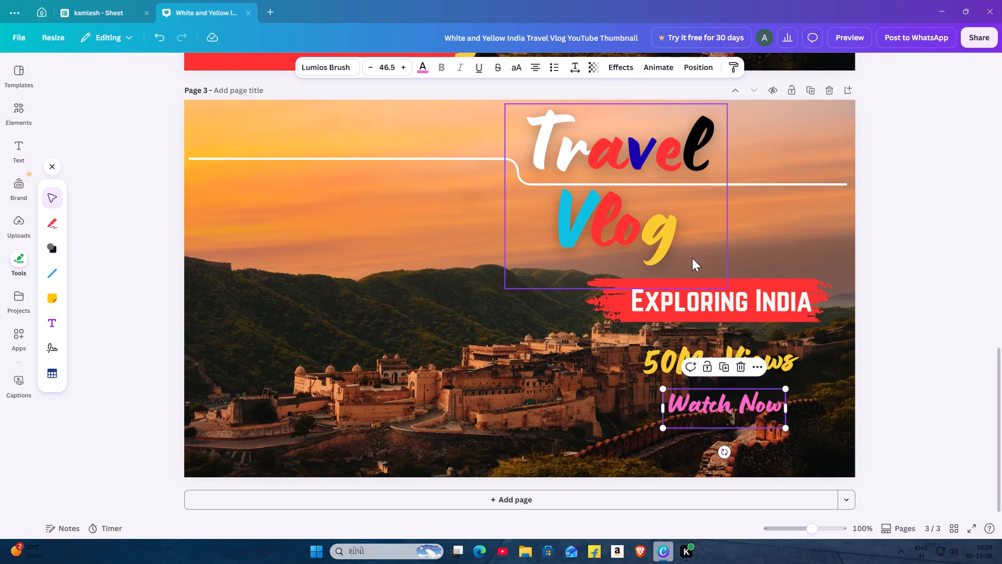
Scale the Travel Vlog title on page 3 down to font size 120 and shift it slightly right.
click(631, 234)
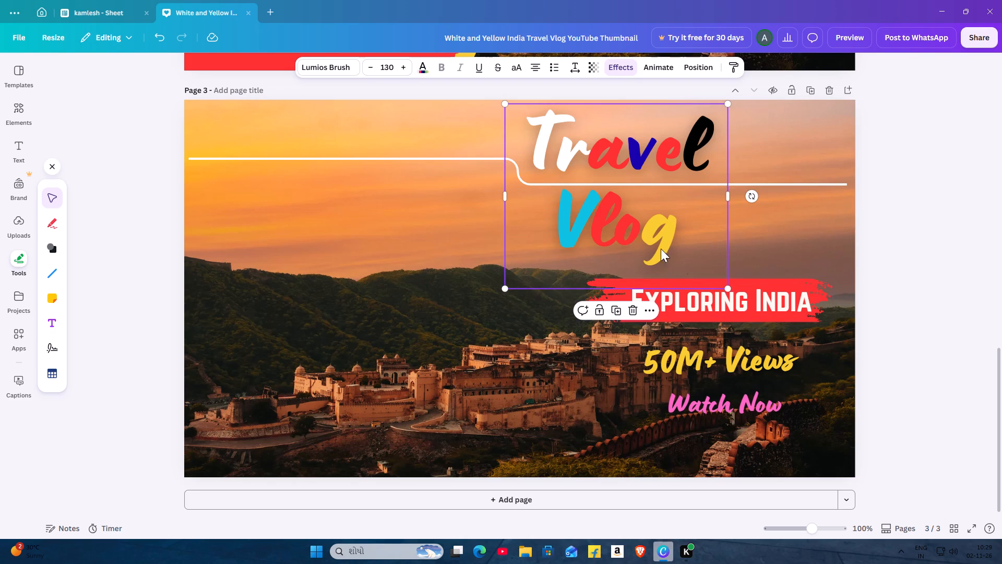
drag(725, 286, 708, 273)
drag(553, 137, 579, 147)
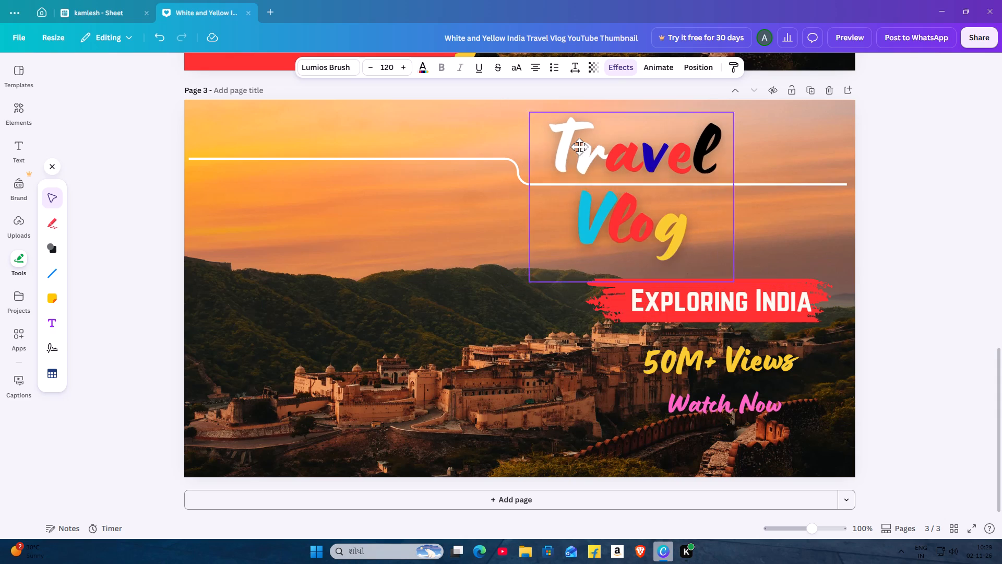
drag(579, 147, 566, 144)
Recolour the whole Travel Vlog title on page 3 white.
click(565, 144)
click(421, 64)
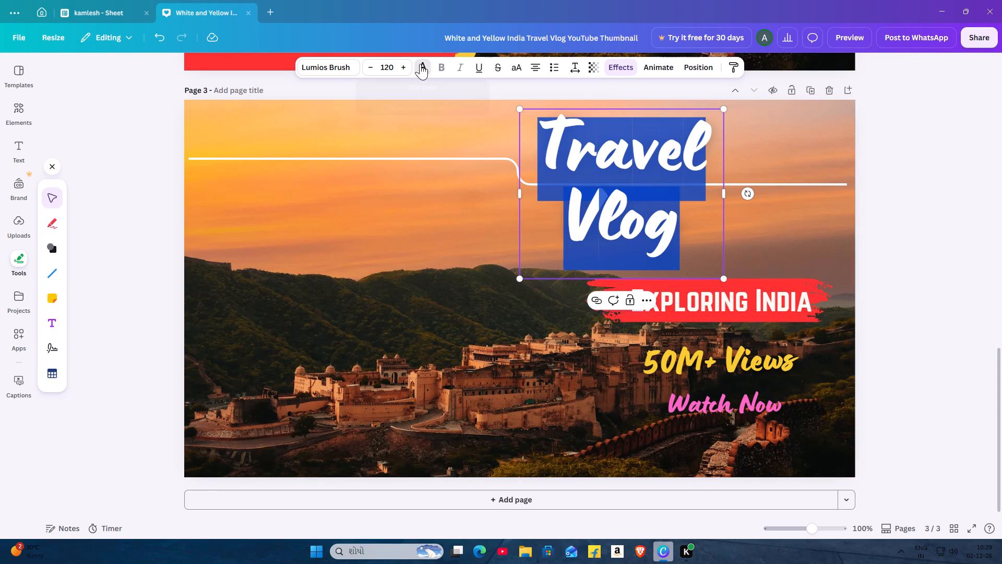
double_click(181, 139)
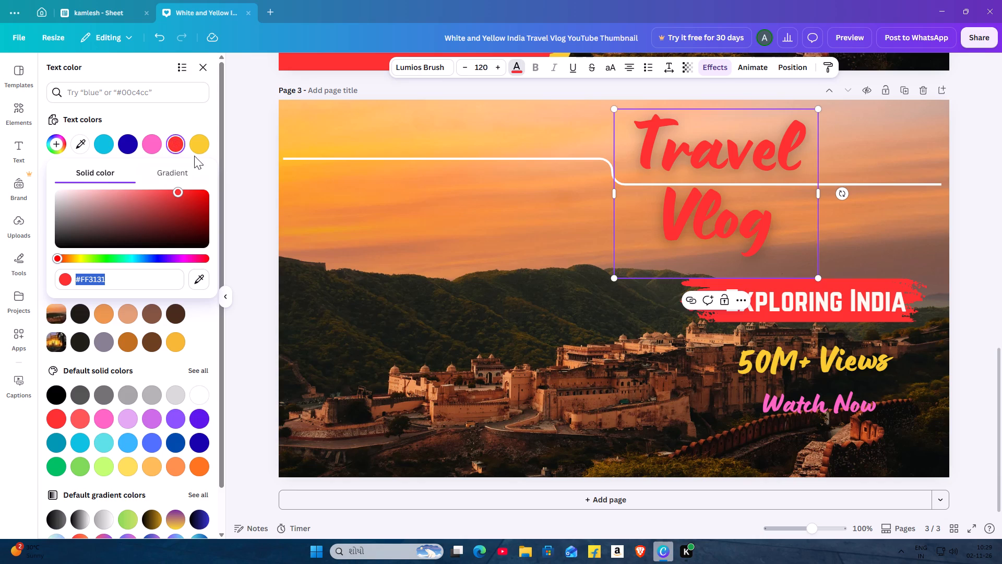
double_click(194, 394)
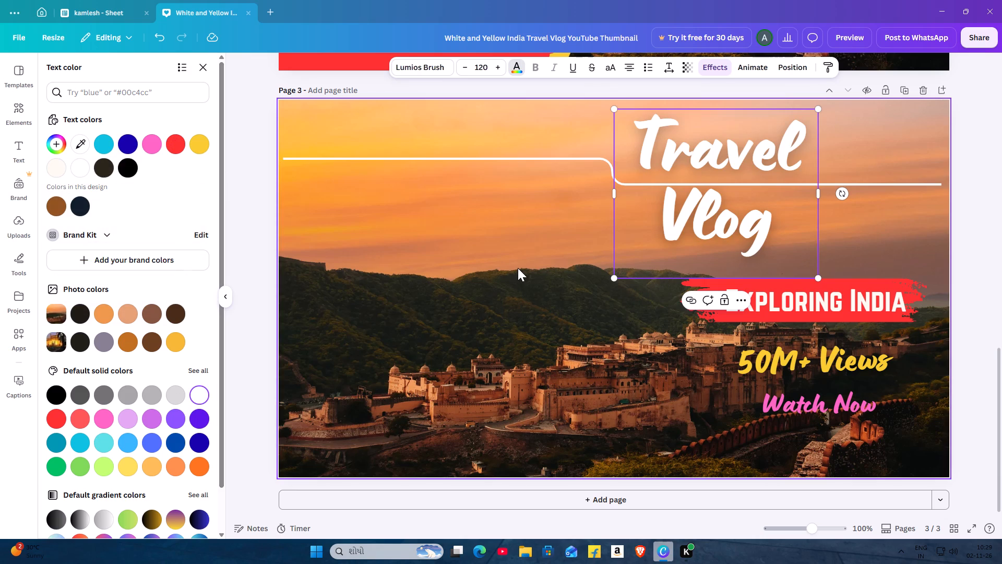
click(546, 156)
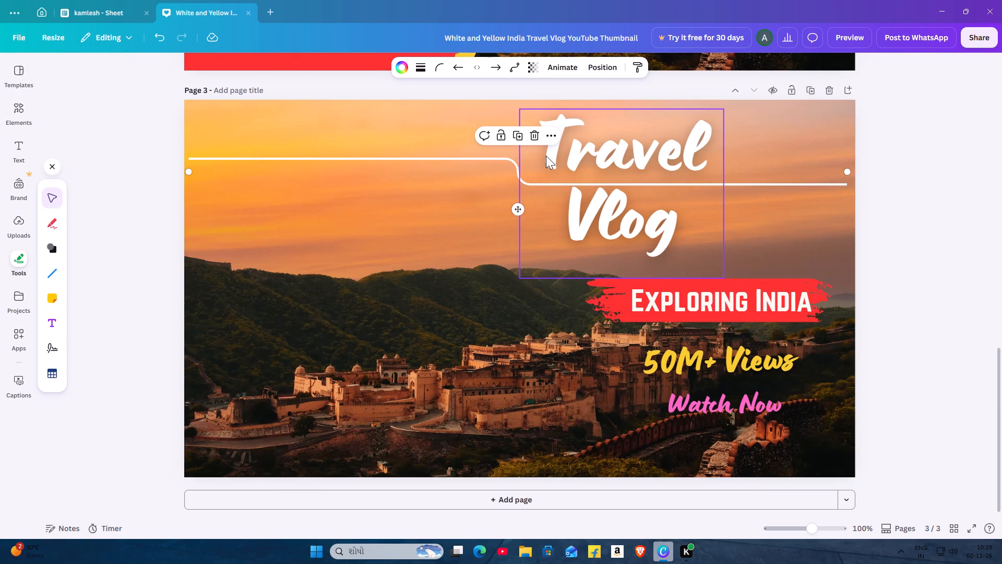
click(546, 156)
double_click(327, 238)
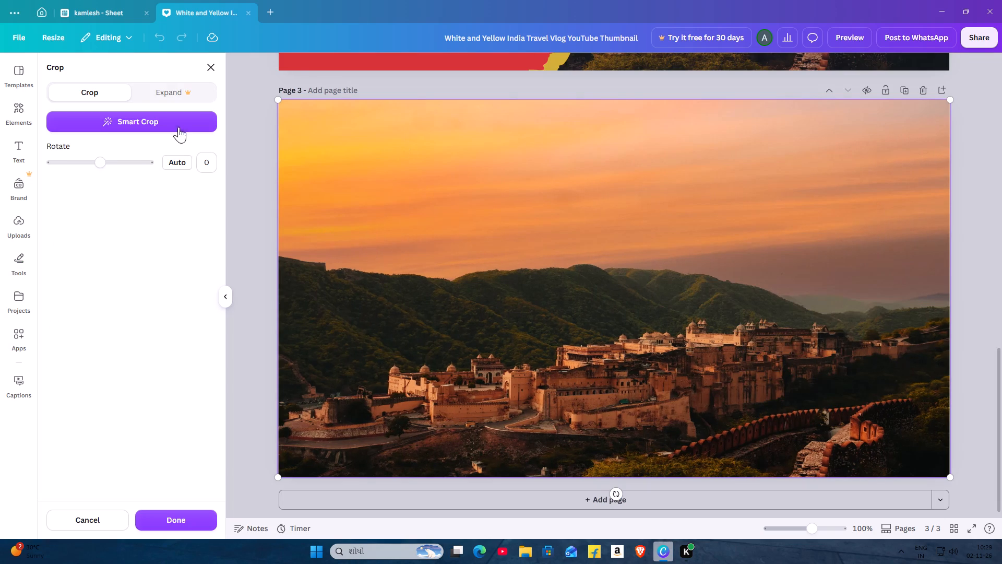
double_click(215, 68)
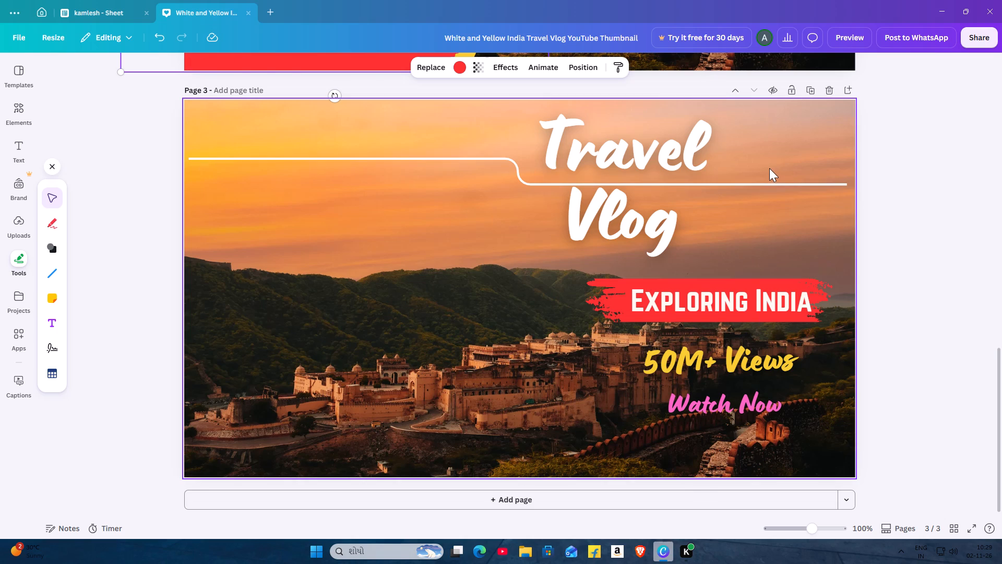
Review the thumbnail designs on pages 1 and 2 against the layout on page 3.
scroll(757, 155, down, 3)
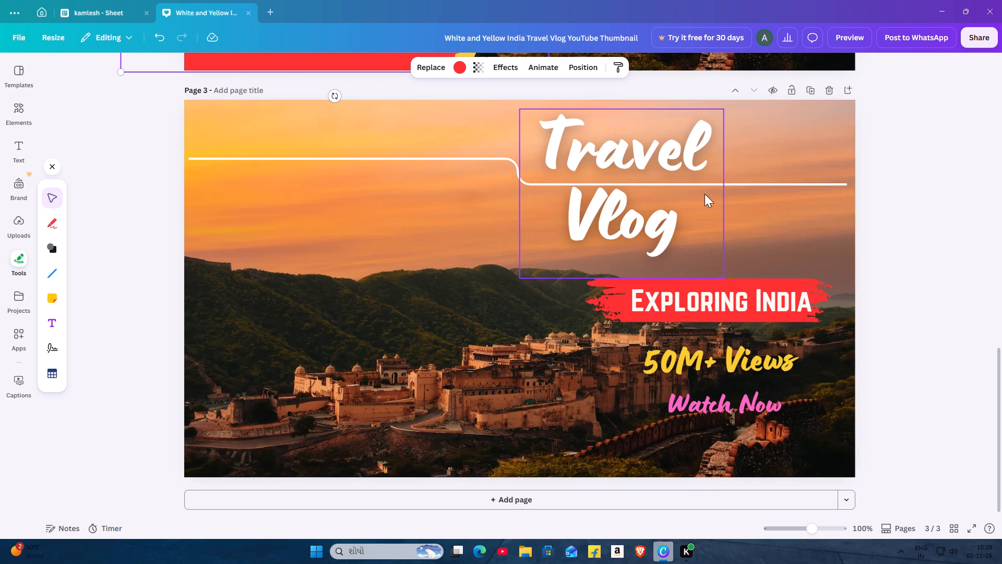
scroll(701, 200, up, 3)
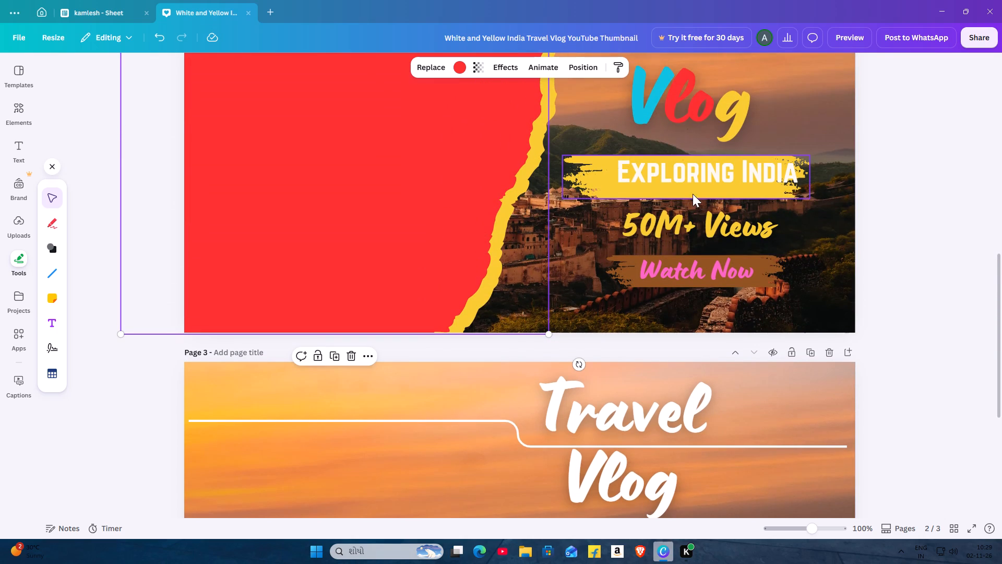
scroll(693, 194, up, 1)
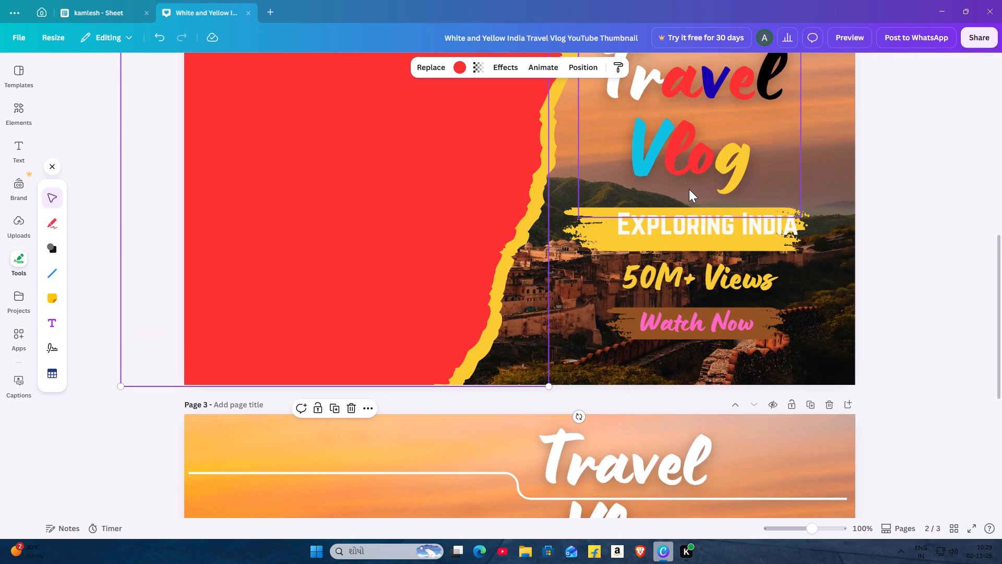
scroll(689, 189, up, 4)
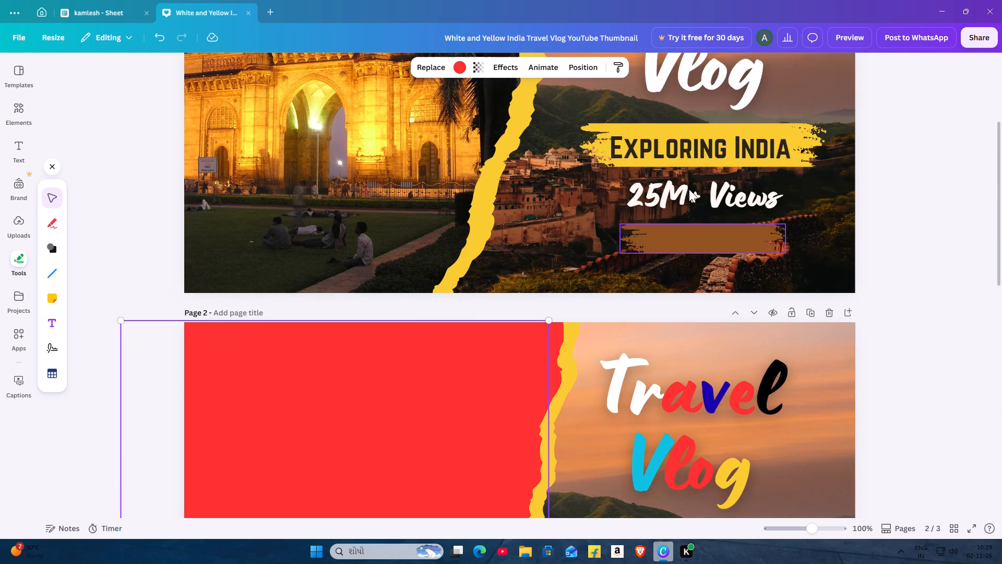
scroll(562, 183, down, 5)
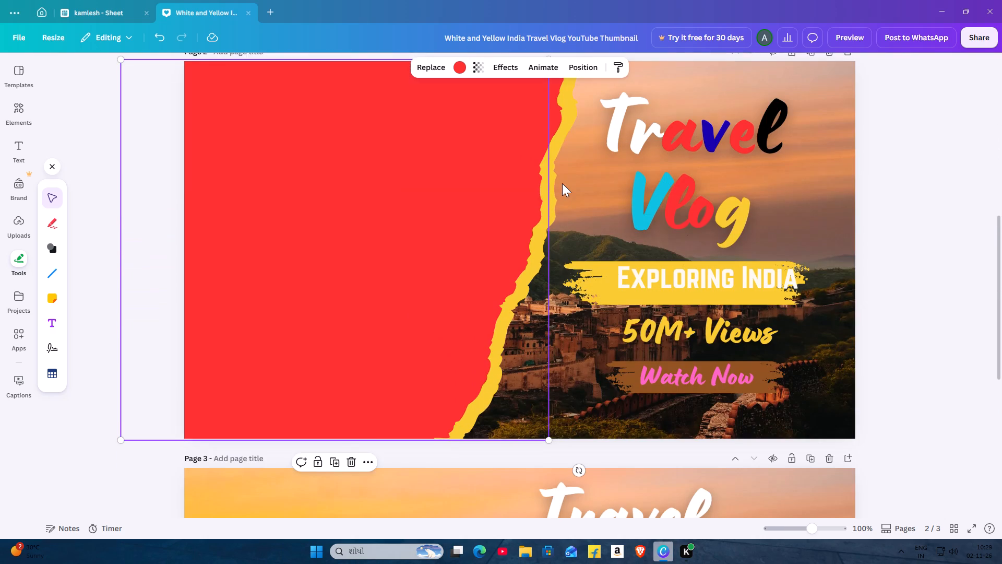
scroll(509, 192, down, 7)
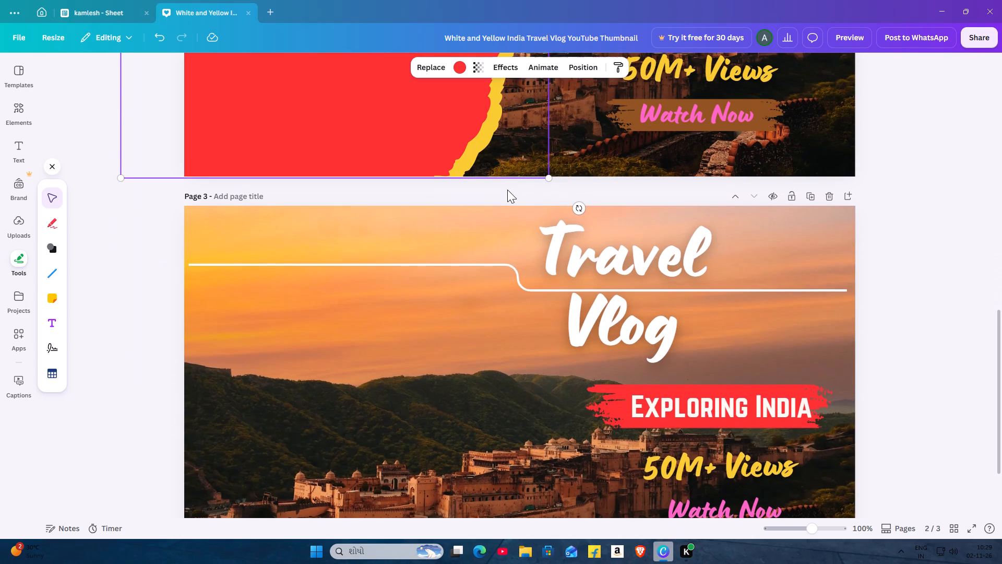
scroll(507, 190, down, 2)
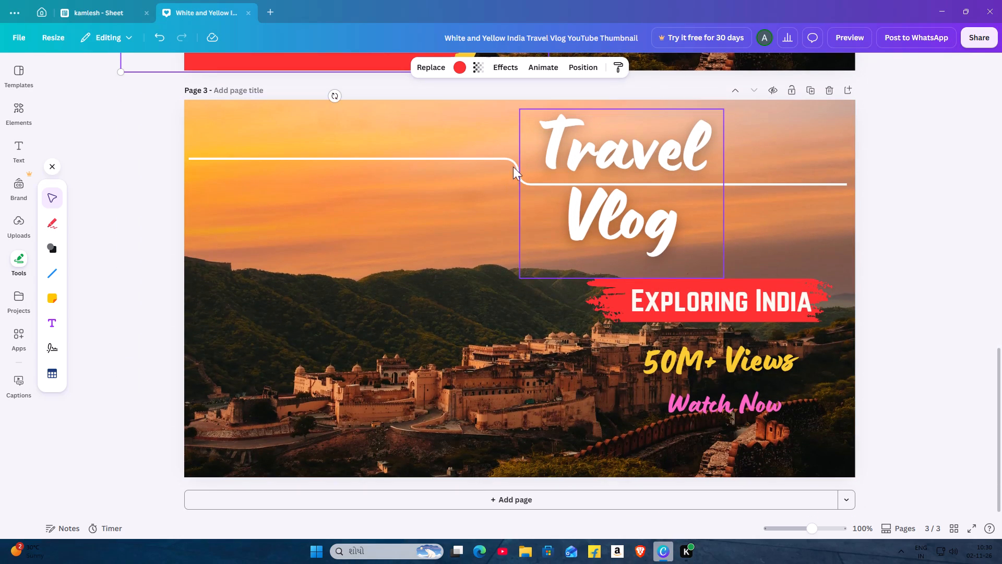
Shift the elbow line's lower horizontal segment slightly up so it runs between the words Travel and Vlog.
click(442, 154)
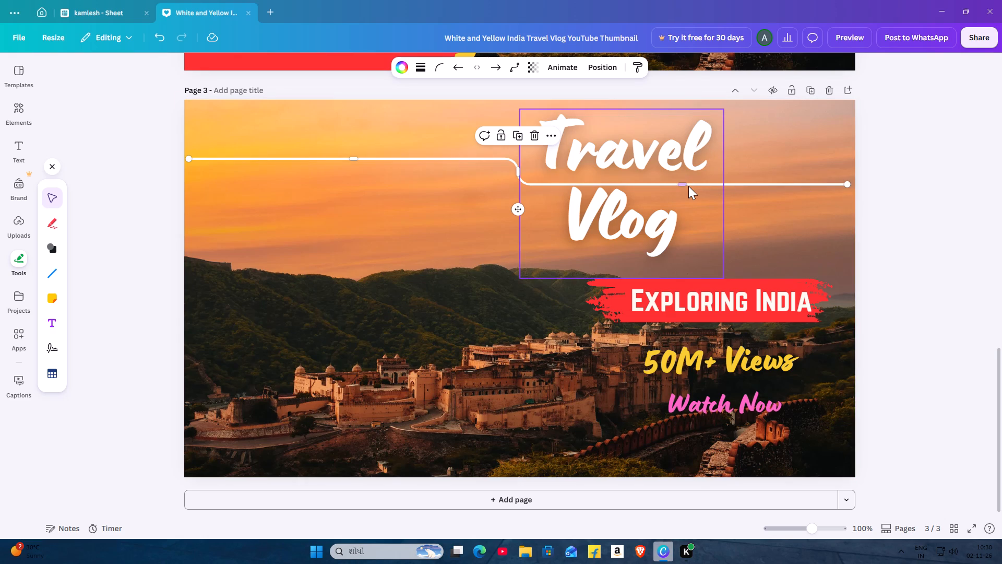
drag(678, 183, 684, 179)
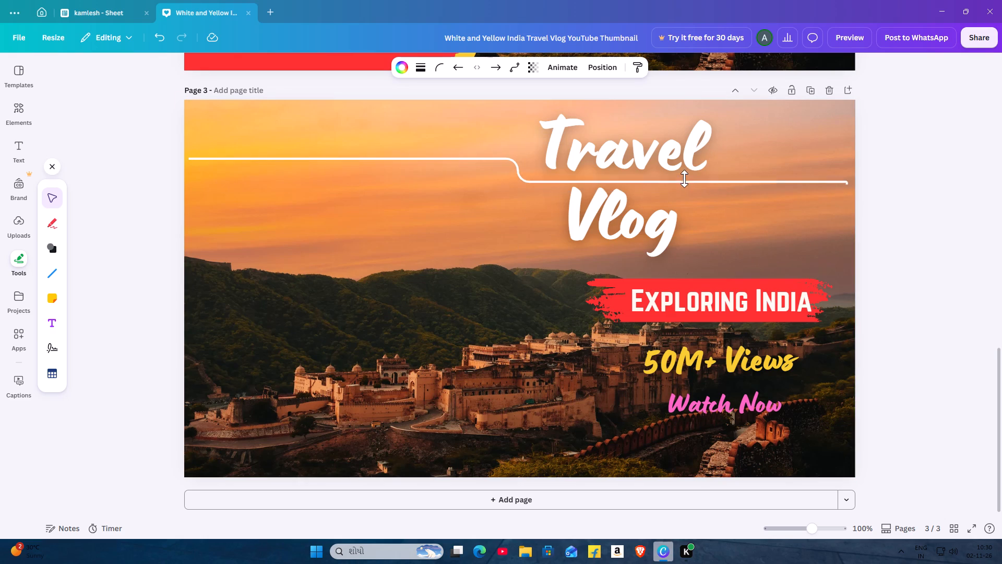
drag(684, 179, 628, 261)
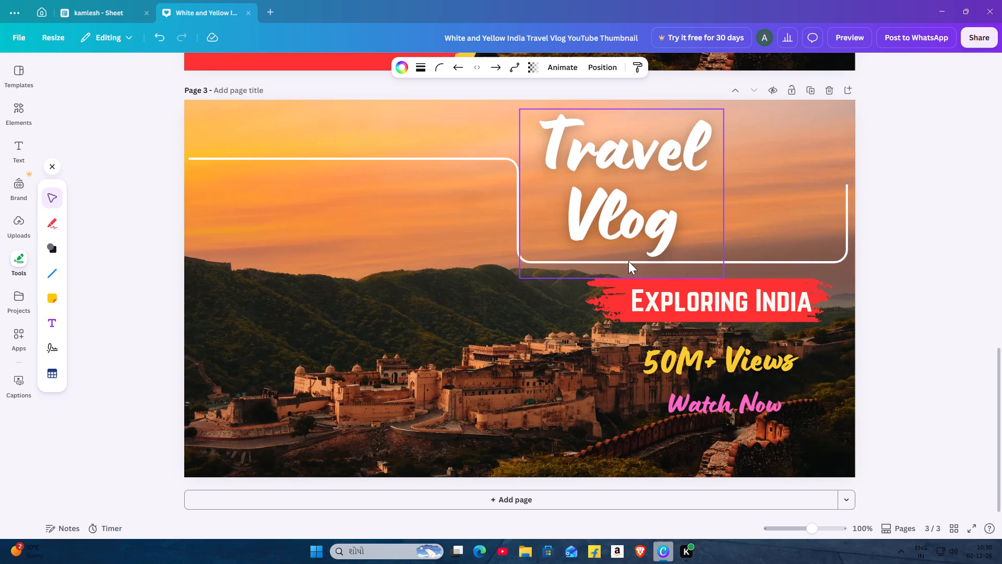
drag(628, 261, 687, 76)
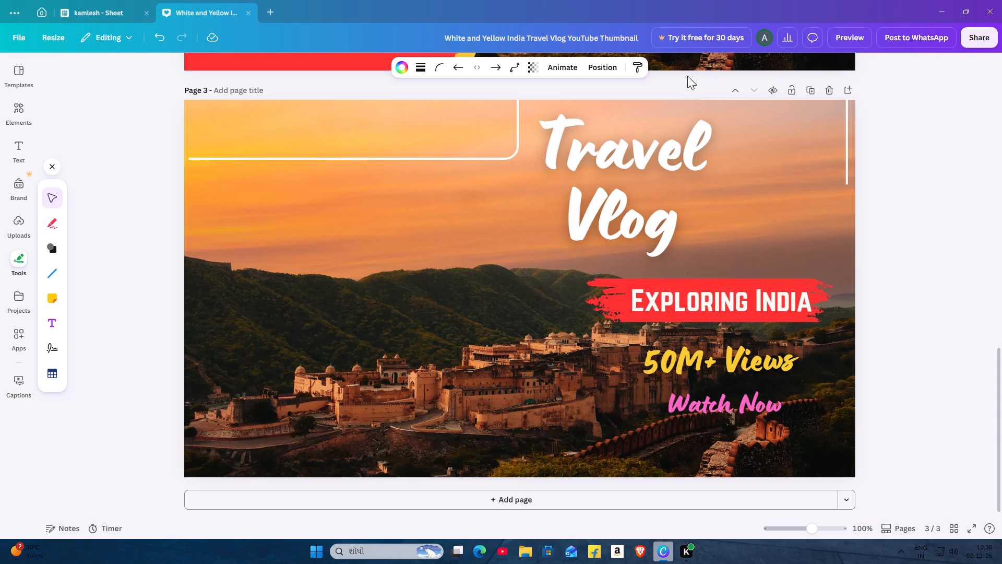
drag(687, 76, 623, 171)
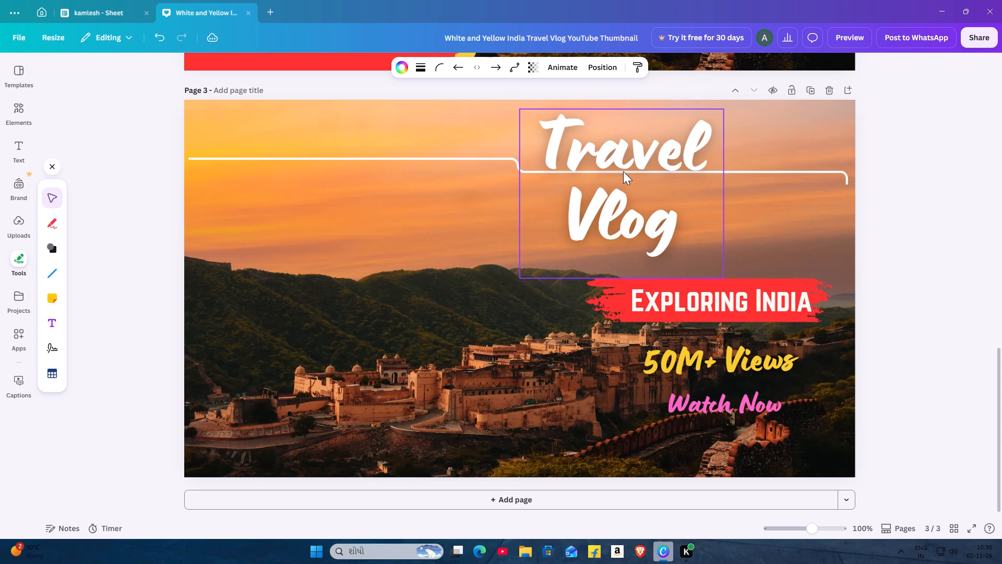
drag(623, 171, 620, 178)
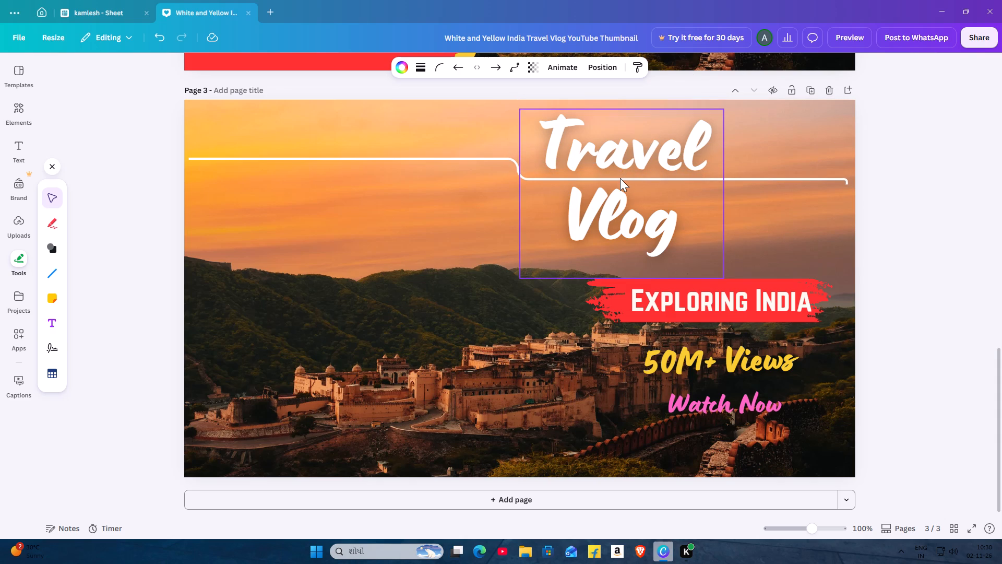
drag(620, 178, 620, 178)
click(621, 175)
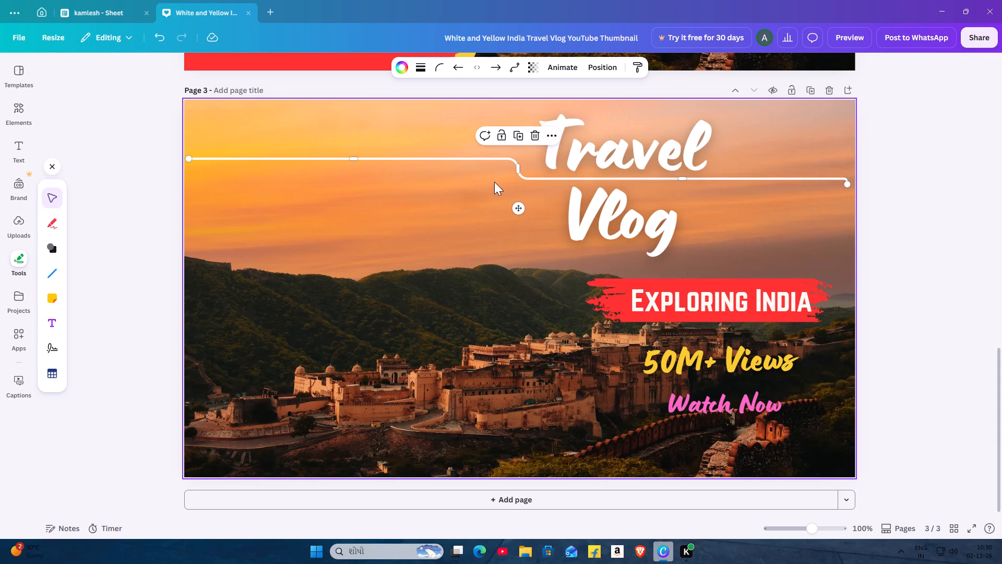
Detach the fort photo from page 3's background.
click(429, 224)
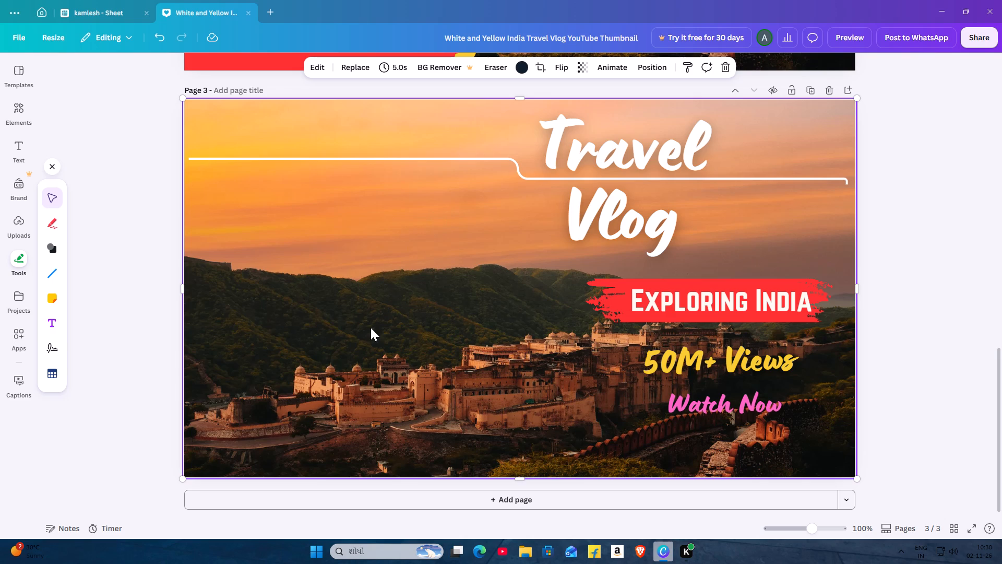
double_click(361, 328)
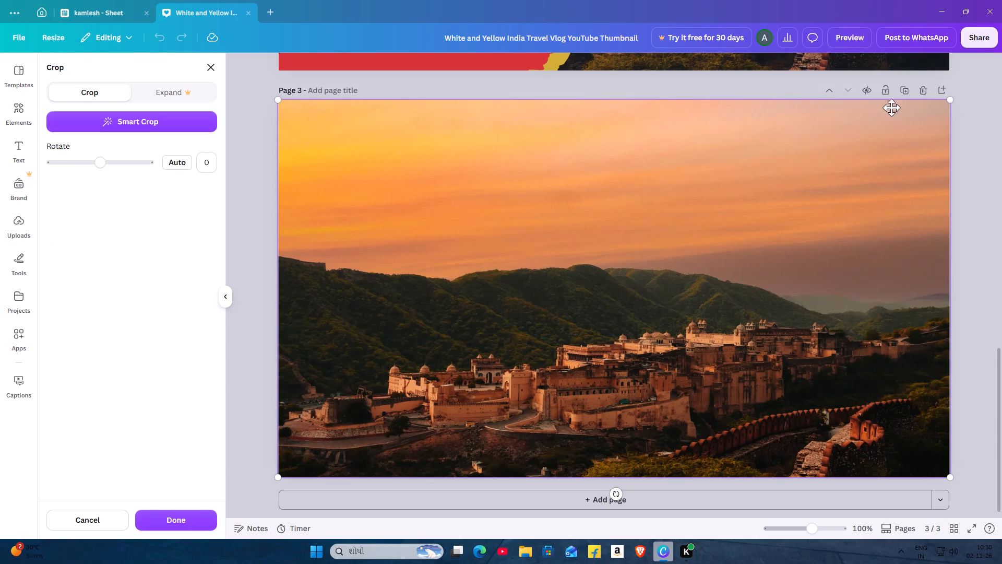
right_click(794, 194)
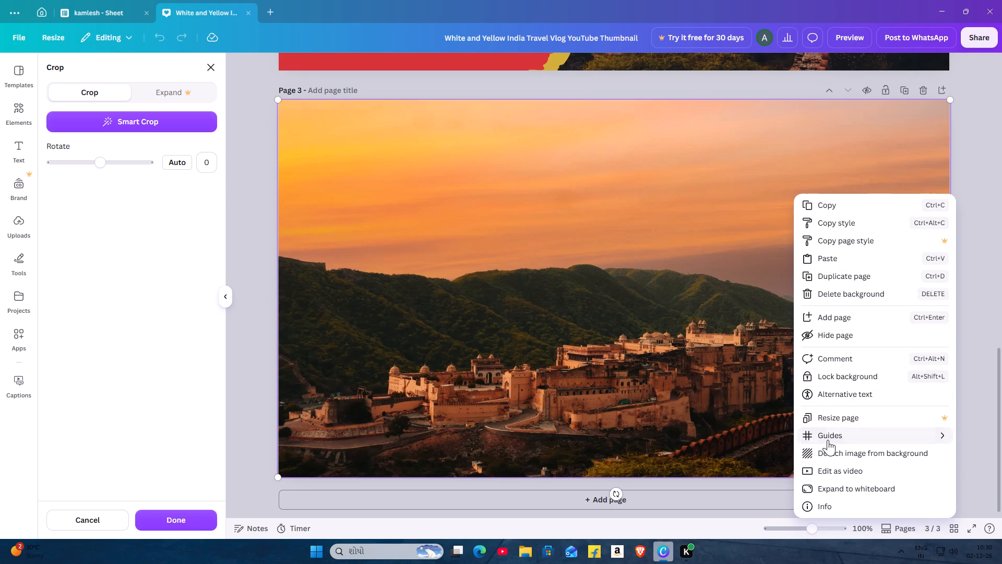
double_click(828, 440)
double_click(828, 454)
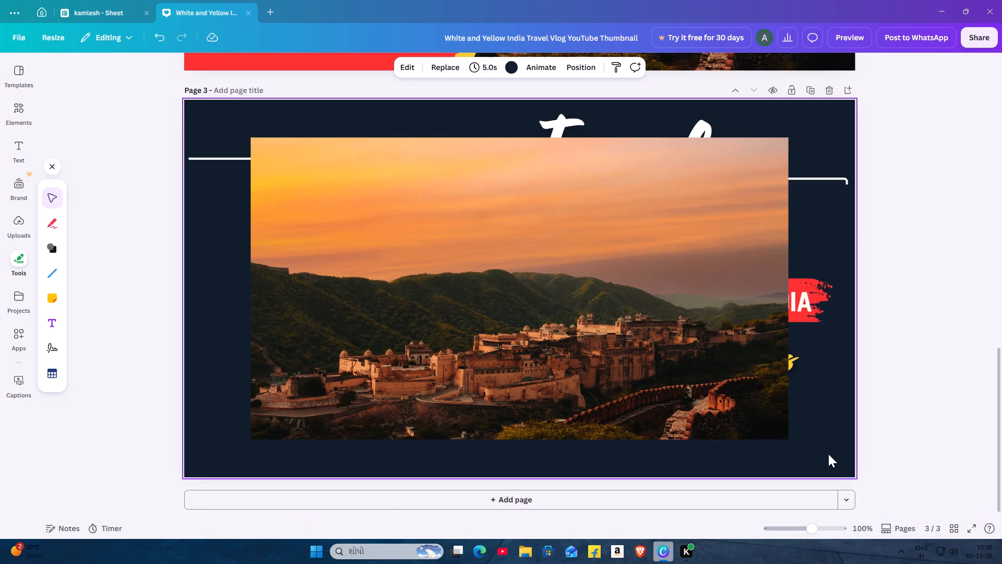
double_click(883, 453)
Send the fort photo to the back of page 3, behind the title, elbow line, brush stroke and view texts.
double_click(698, 398)
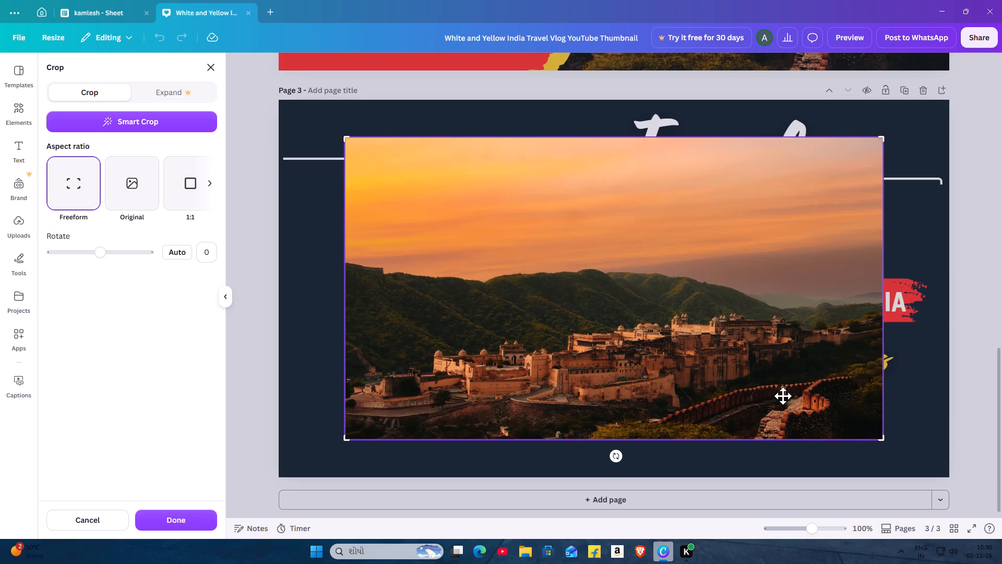
right_click(783, 396)
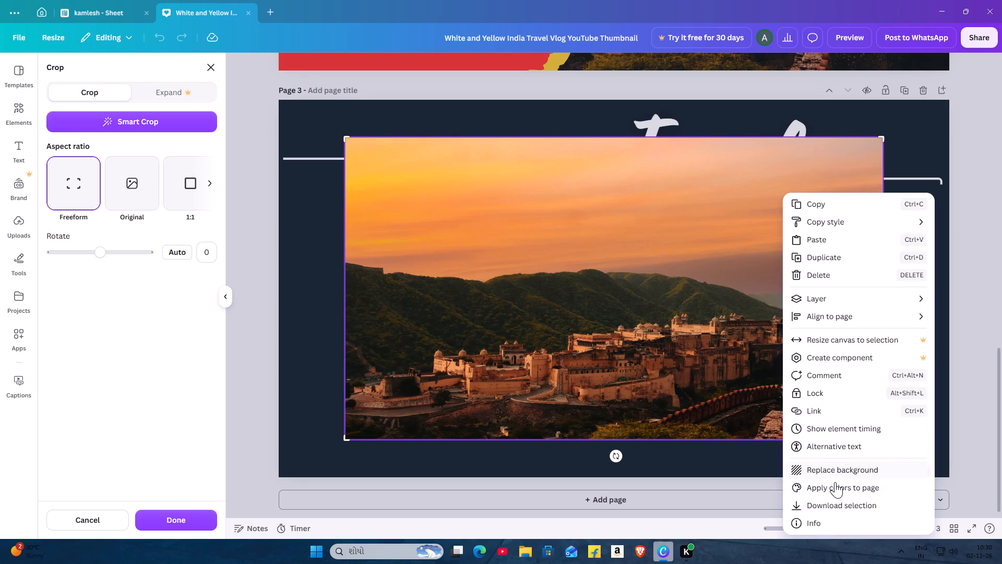
double_click(820, 292)
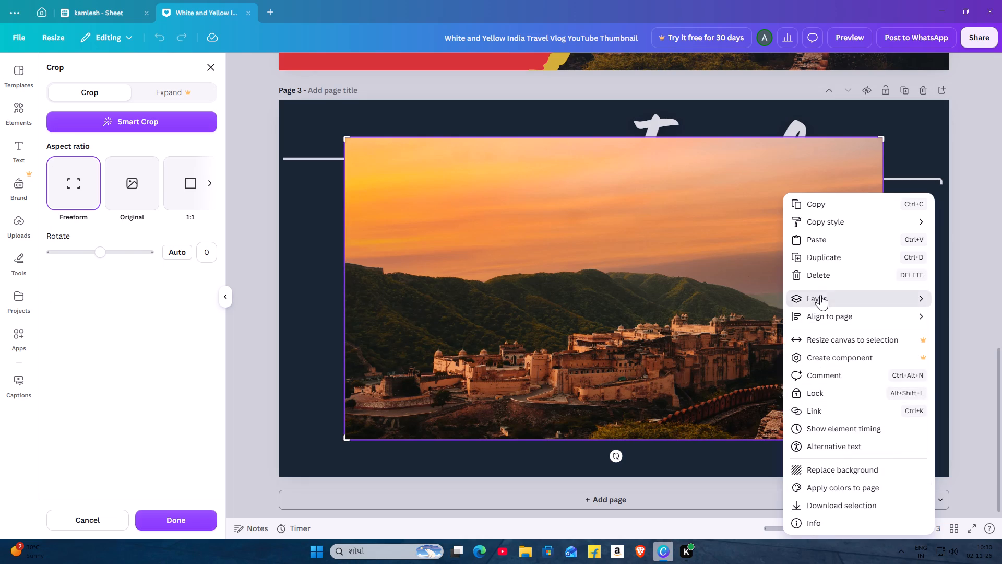
click(730, 352)
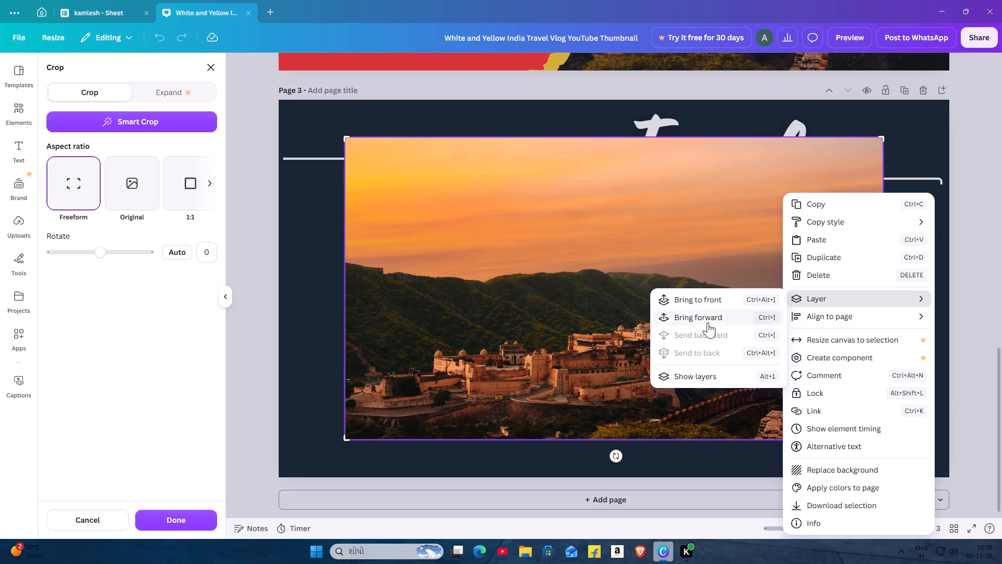
click(714, 305)
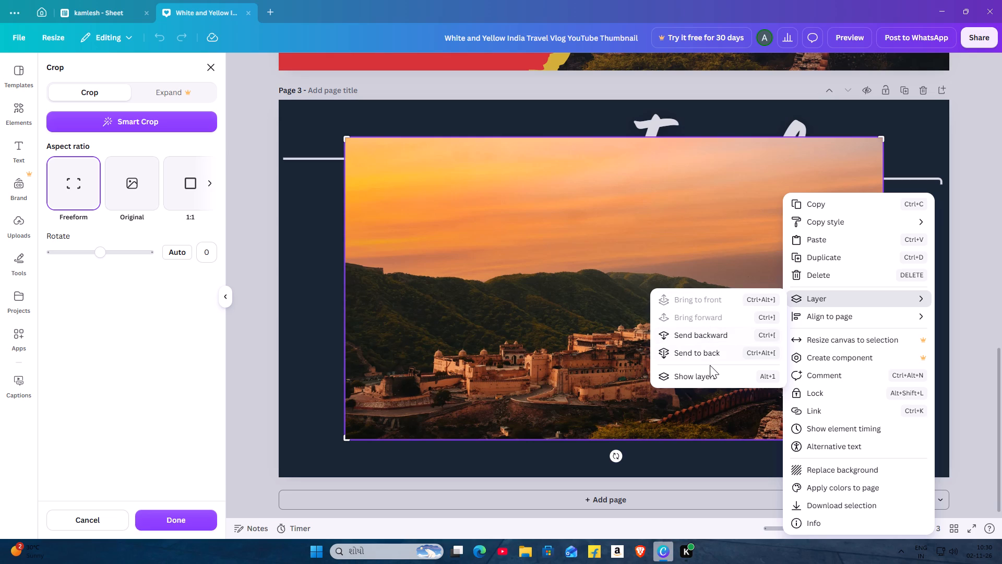
double_click(708, 360)
click(450, 398)
click(237, 377)
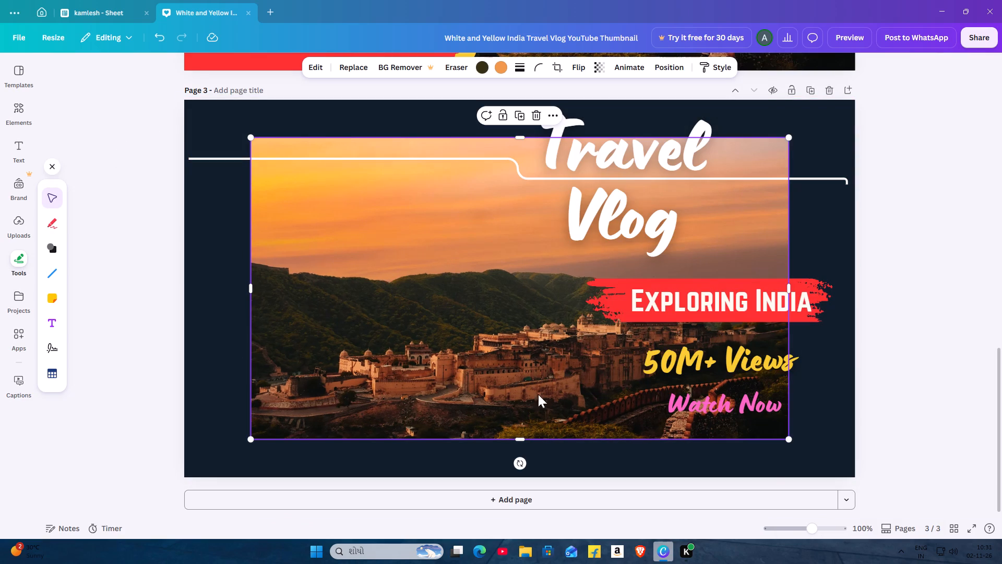
Enlarge and reposition the fort photo until it covers the whole of page 3, with the fort along the lower part.
drag(789, 443, 815, 483)
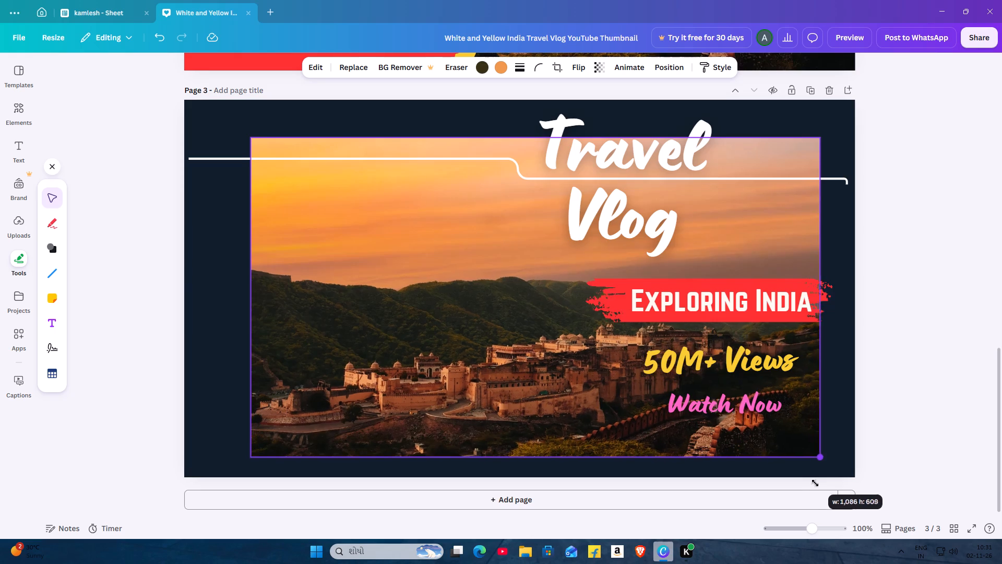
drag(815, 483, 829, 509)
click(554, 395)
drag(554, 394, 510, 367)
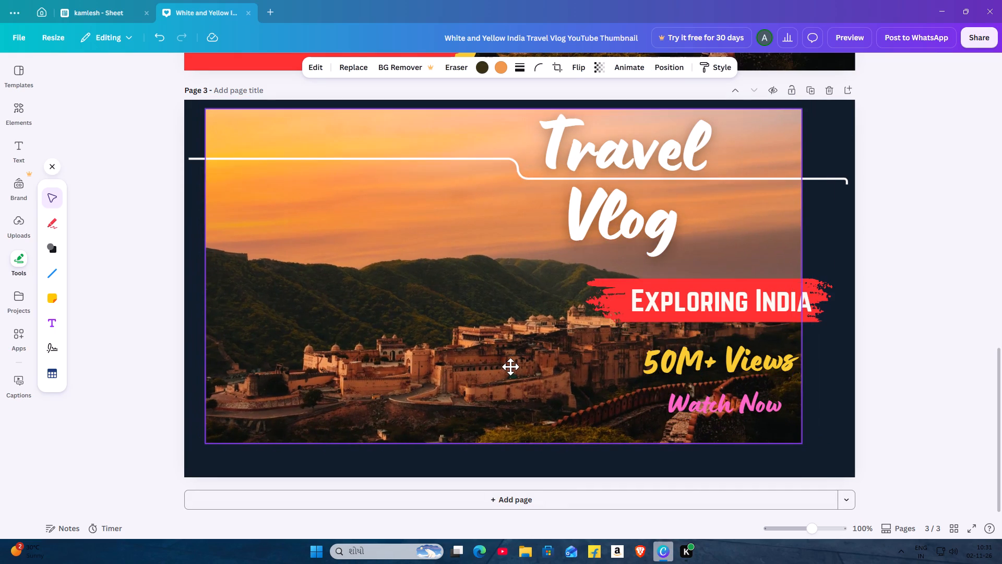
drag(510, 367, 519, 380)
drag(810, 457, 810, 457)
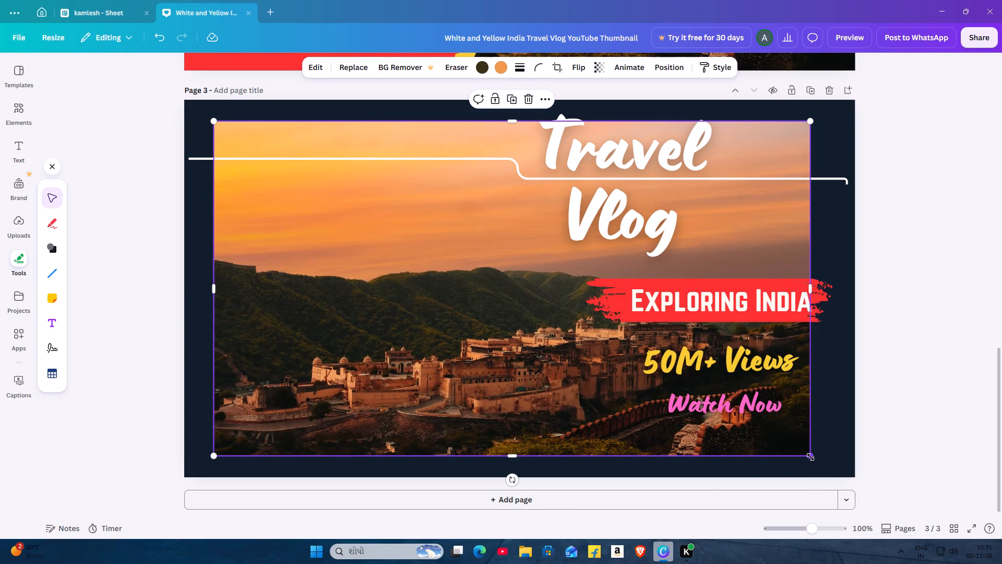
drag(810, 457, 865, 489)
drag(494, 393, 465, 373)
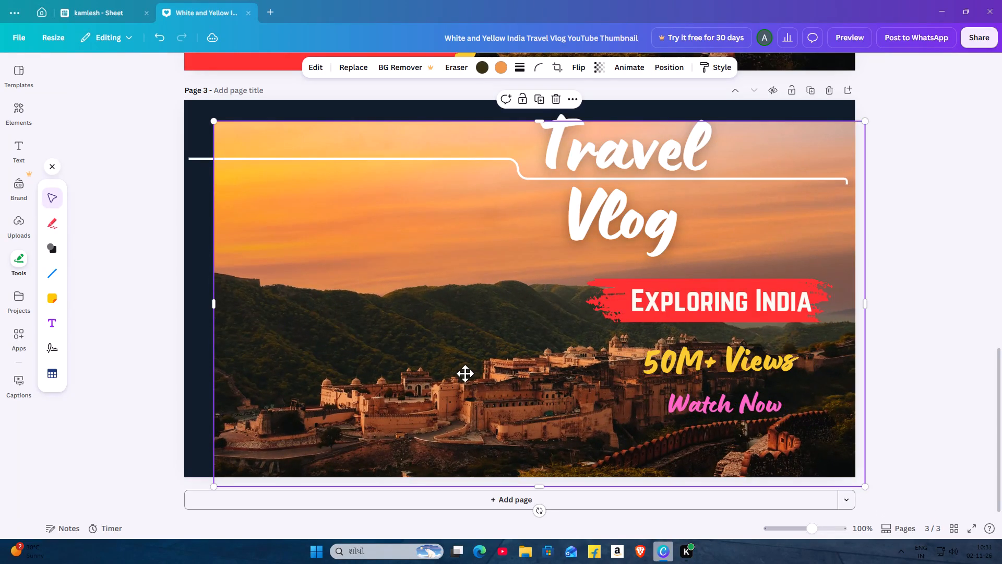
drag(465, 373, 455, 351)
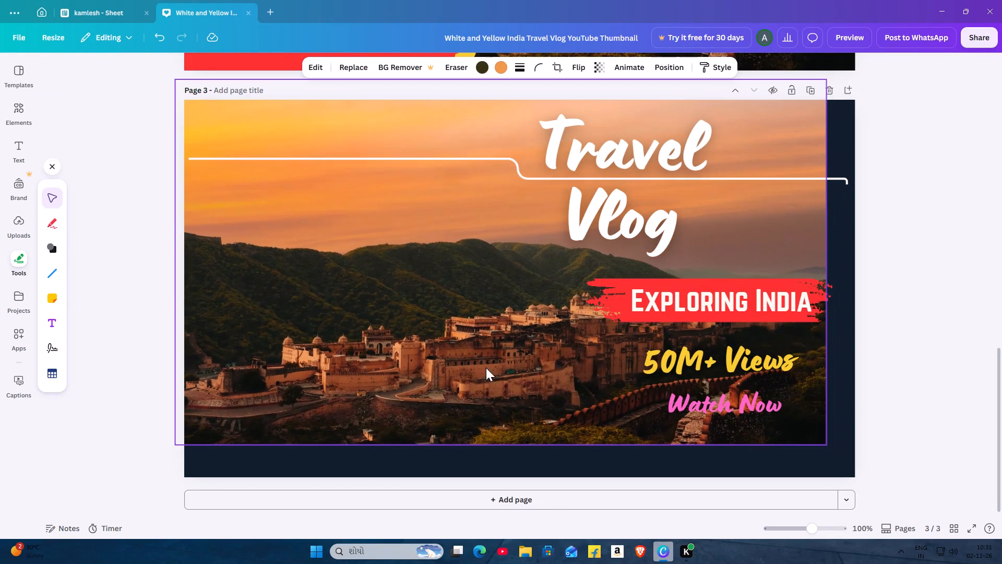
drag(822, 447, 836, 456)
drag(609, 402, 631, 427)
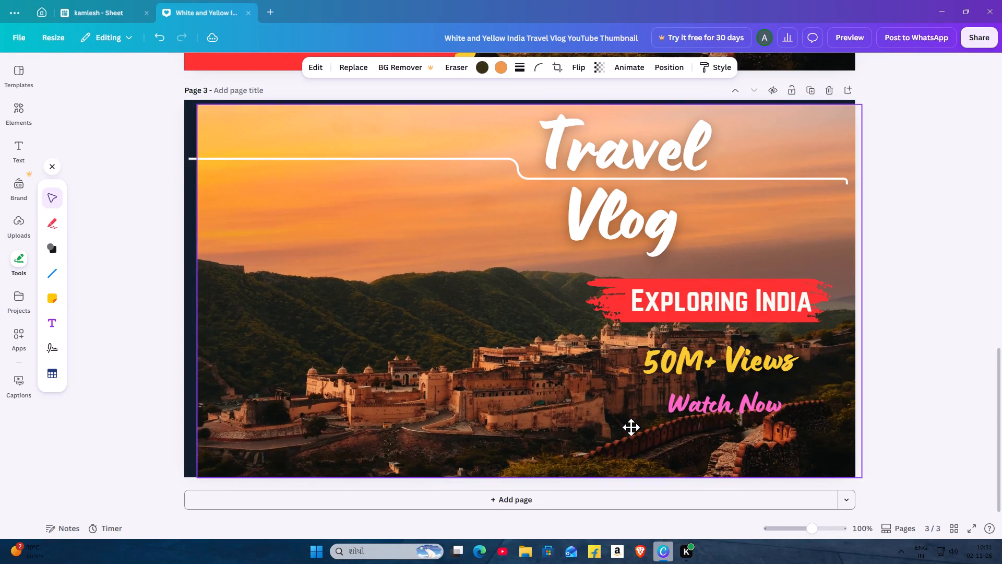
drag(631, 427, 554, 363)
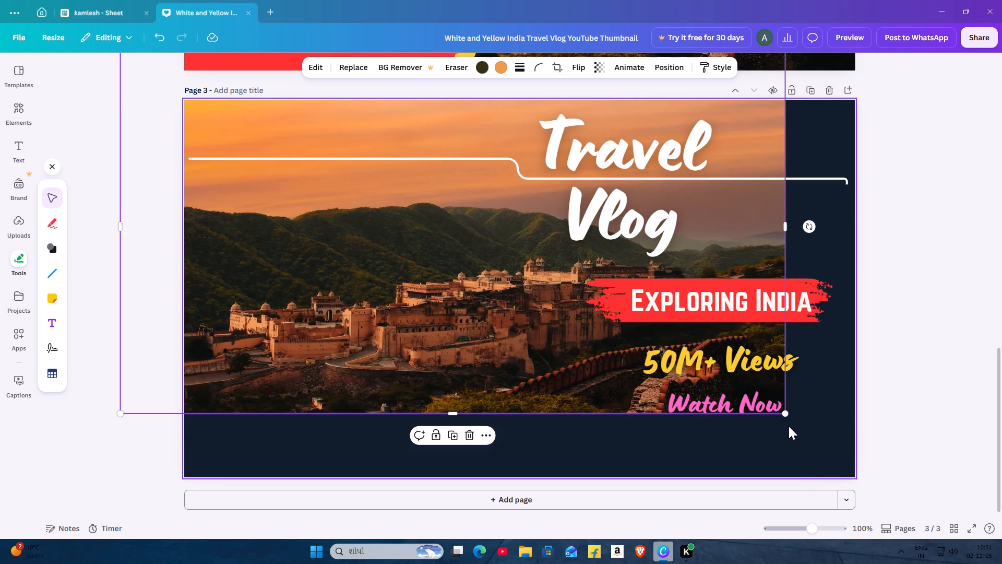
drag(787, 416, 791, 422)
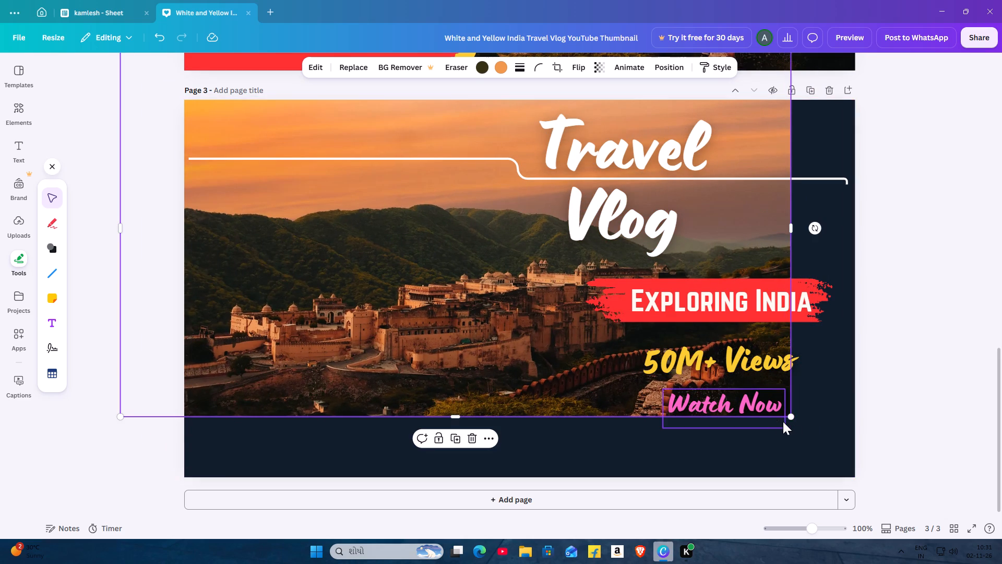
drag(791, 418, 803, 431)
drag(567, 338, 573, 347)
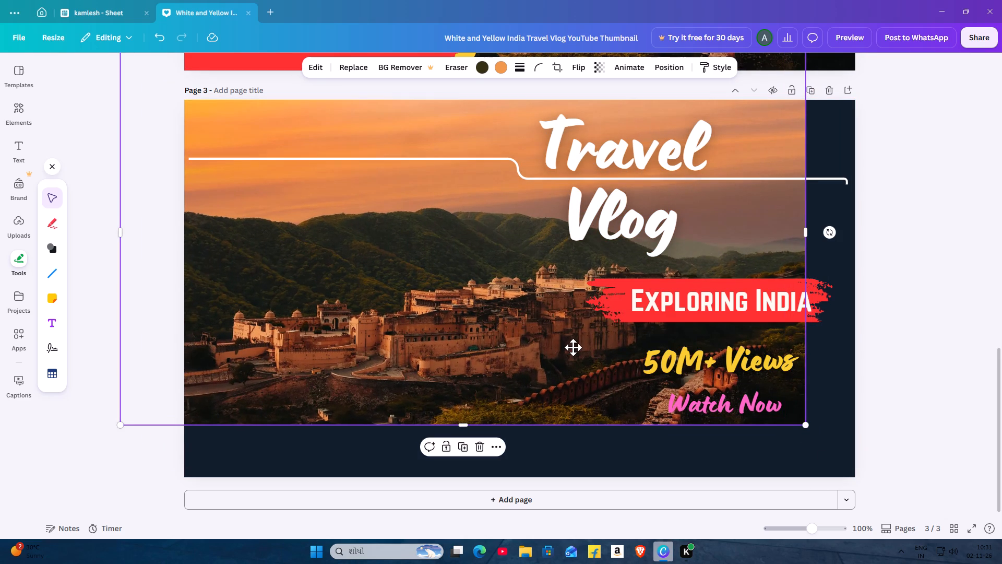
drag(573, 347, 614, 396)
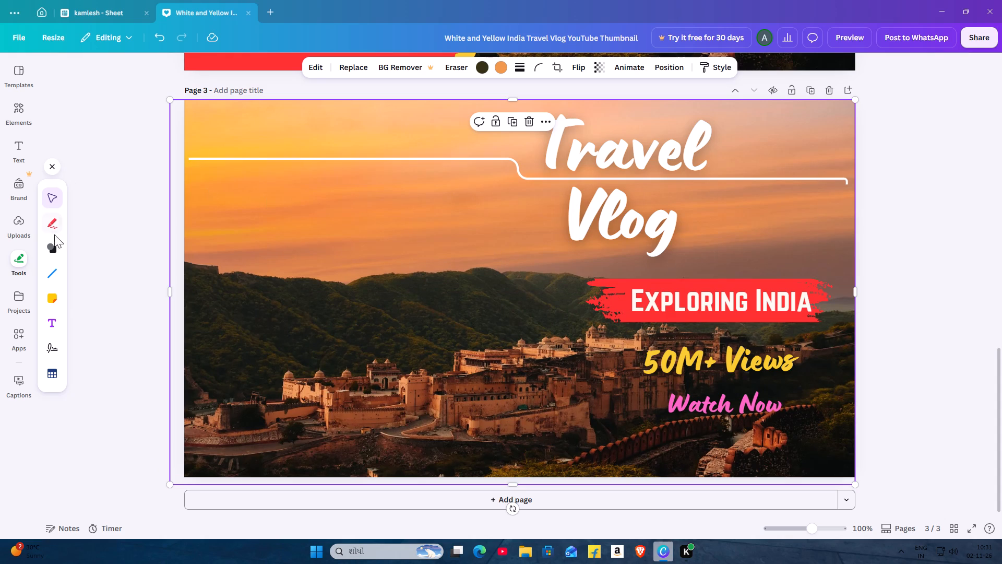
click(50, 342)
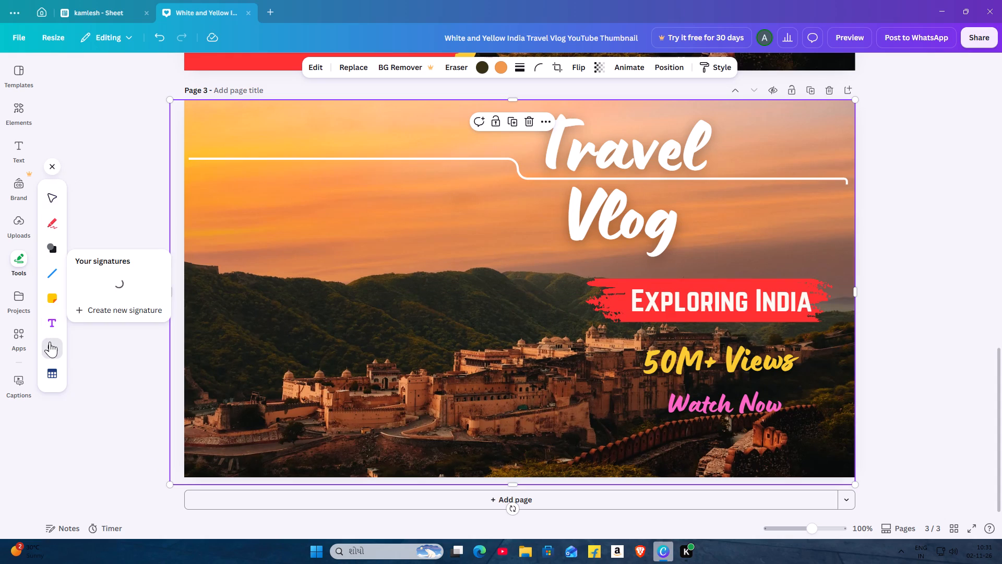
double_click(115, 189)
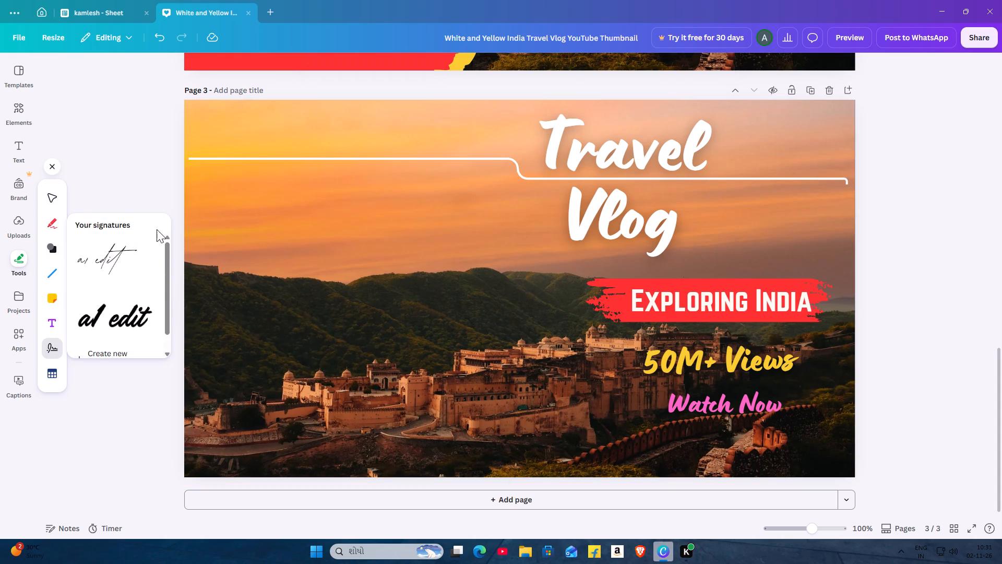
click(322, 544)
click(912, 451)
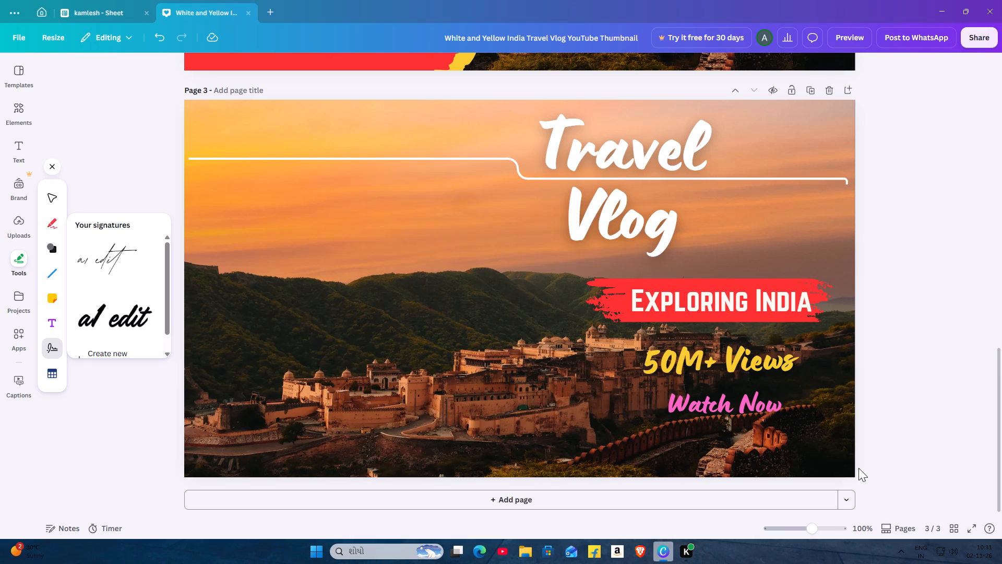